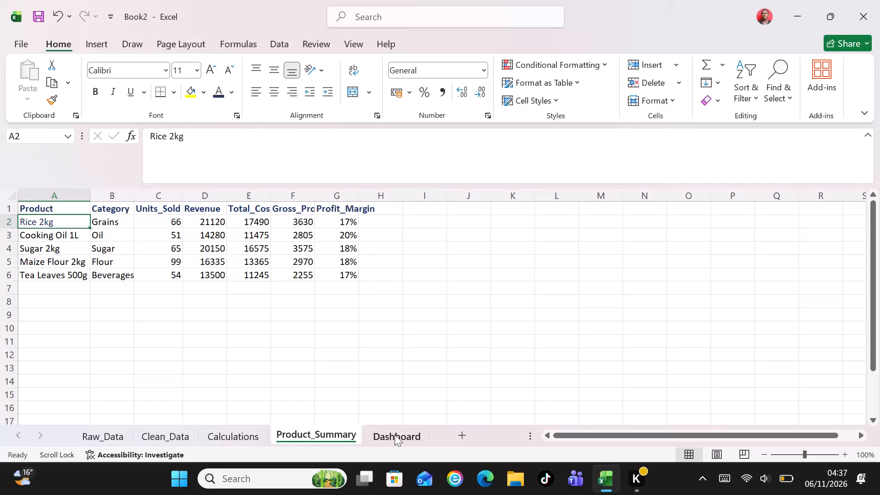
On the Dashboard sheet, enter the title "RETAIL SALES & INVENTORY PERFORMANCE DASHBOARD" in cell A1.
{"action": "left_click", "coordinate": [395, 434]}
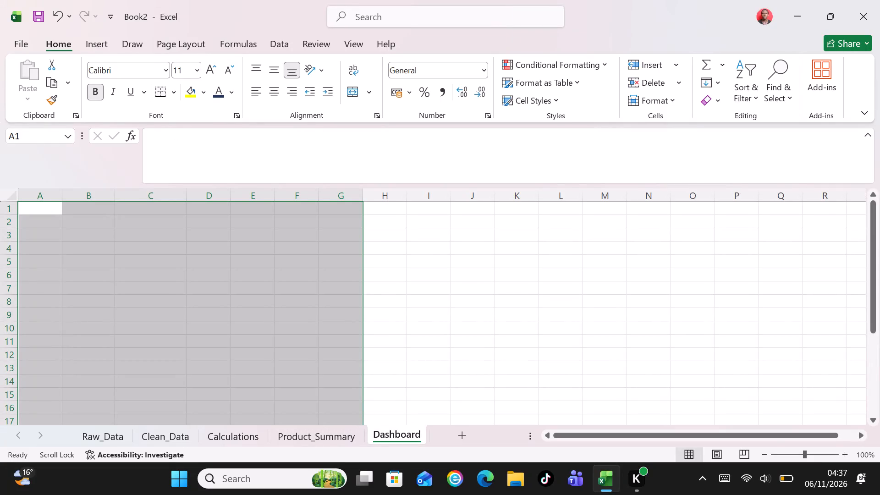
{"action": "left_click", "coordinate": [41, 211]}
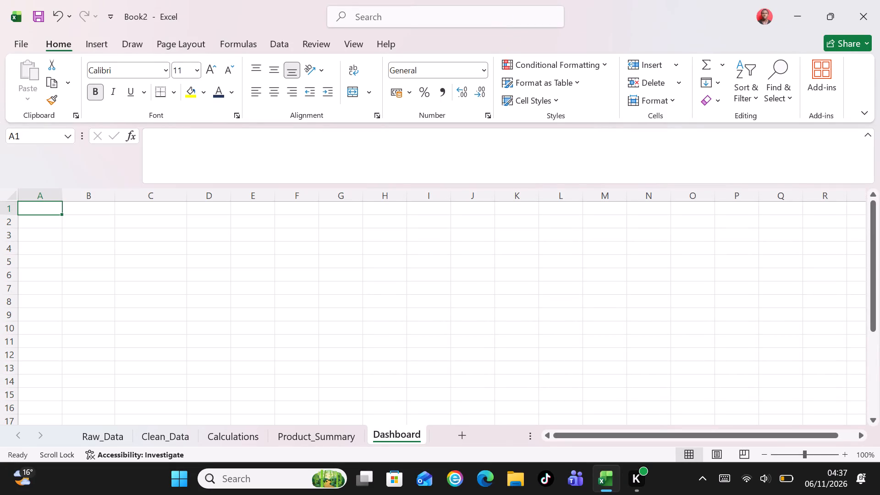
{"action": "type", "text": "RE"}
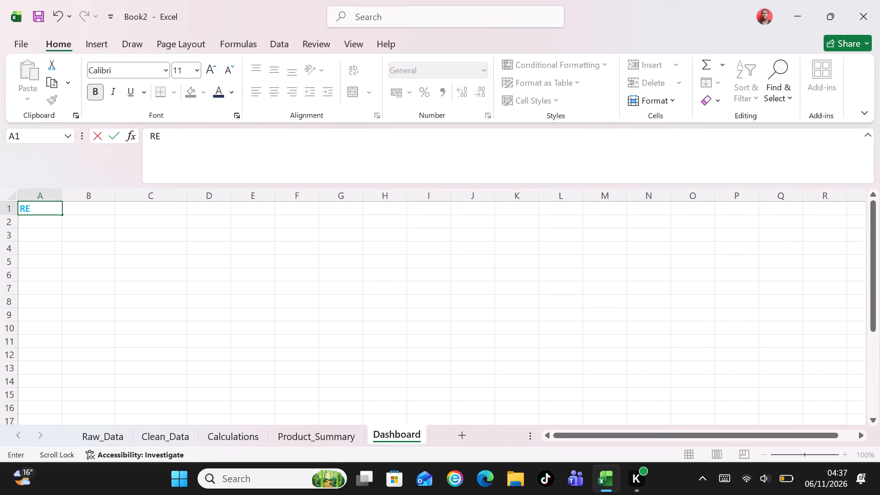
{"action": "key", "text": "t"}
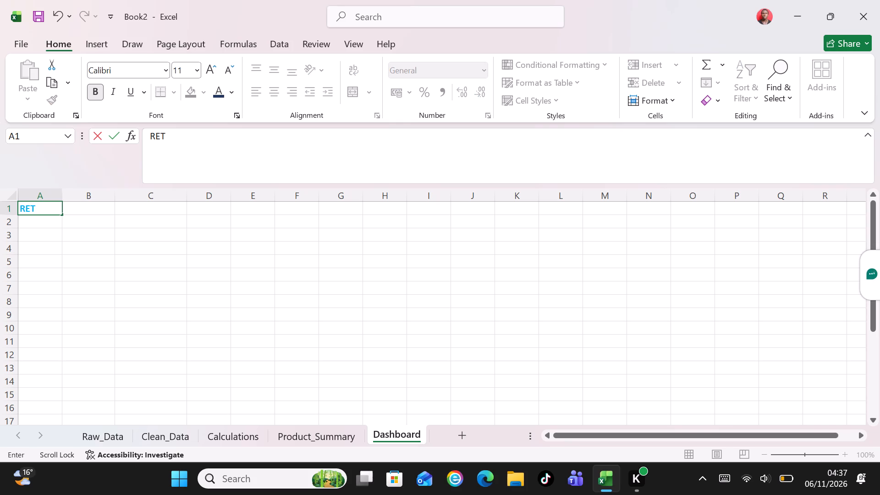
{"action": "type", "text": "AIL"}
{"action": "key", "text": "space"}
{"action": "type", "text": "SALES"}
{"action": "key", "text": "space"}
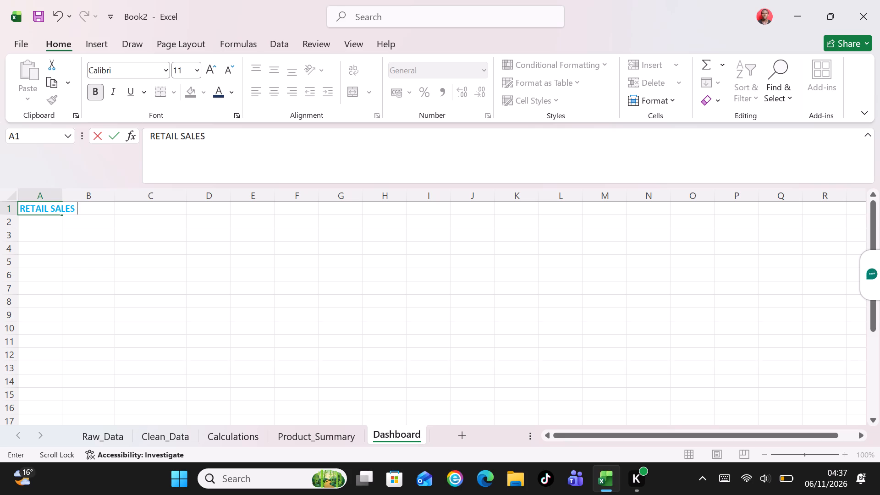
{"action": "key", "text": "shift+ampersand"}
{"action": "key", "text": "space"}
{"action": "type", "text": "INVENTORY"}
{"action": "key", "text": "space"}
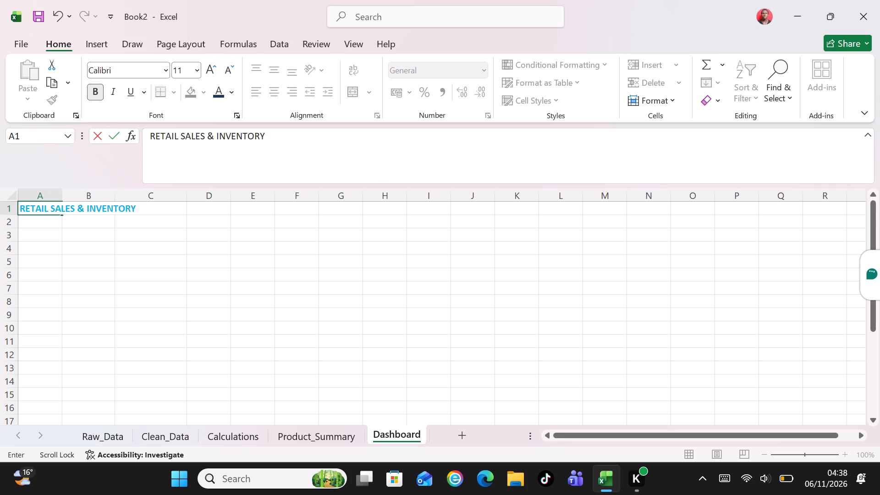
{"action": "type", "text": "PERFOMANCE"}
{"action": "key", "text": "space"}
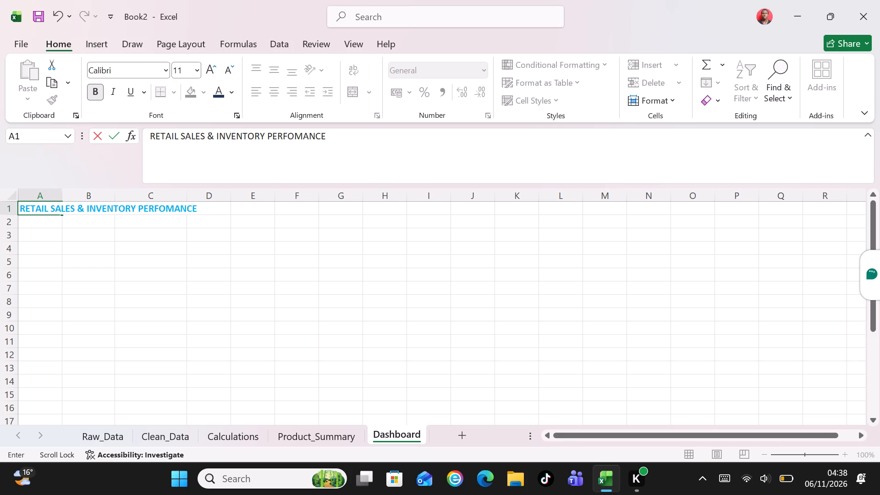
{"action": "type", "text": "DASHBOARD"}
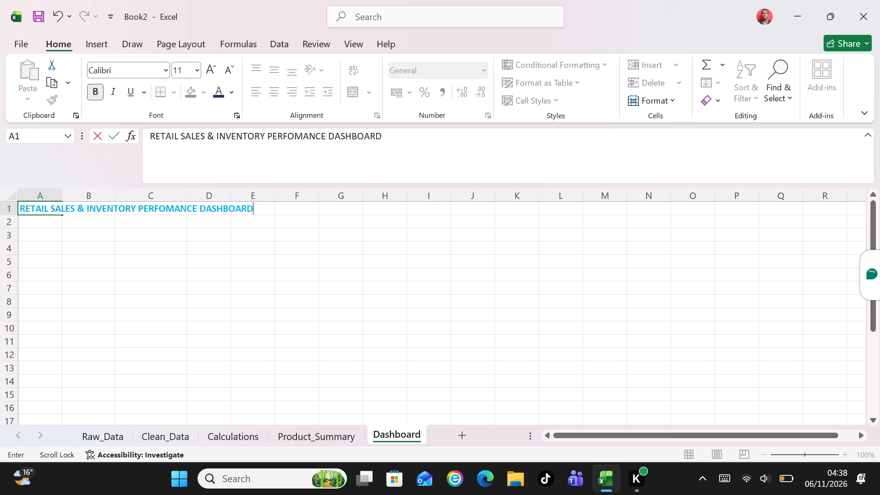
{"action": "key", "text": "BackSpace"}
{"action": "key", "text": "BackSpace"}
{"action": "key", "text": "BackSpace"}
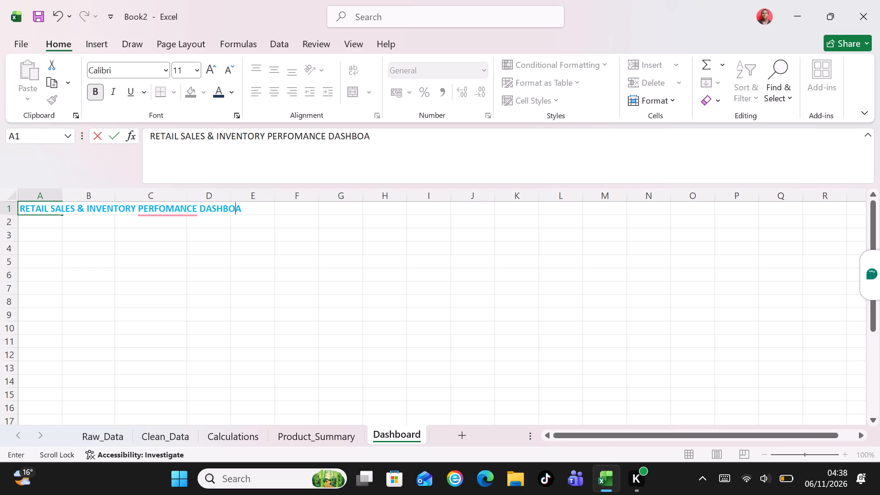
{"action": "key", "text": "BackSpace"}
{"action": "key", "text": "BackSpace"}
{"action": "key", "text": "BackSpace"}
{"action": "key", "text": "BackSpace"}
{"action": "key", "text": "BackSpace"}
{"action": "key", "text": "BackSpace"}
{"action": "key", "text": "BackSpace"}
{"action": "key", "text": "BackSpace"}
{"action": "key", "text": "BackSpace"}
{"action": "key", "text": "BackSpace"}
{"action": "key", "text": "BackSpace"}
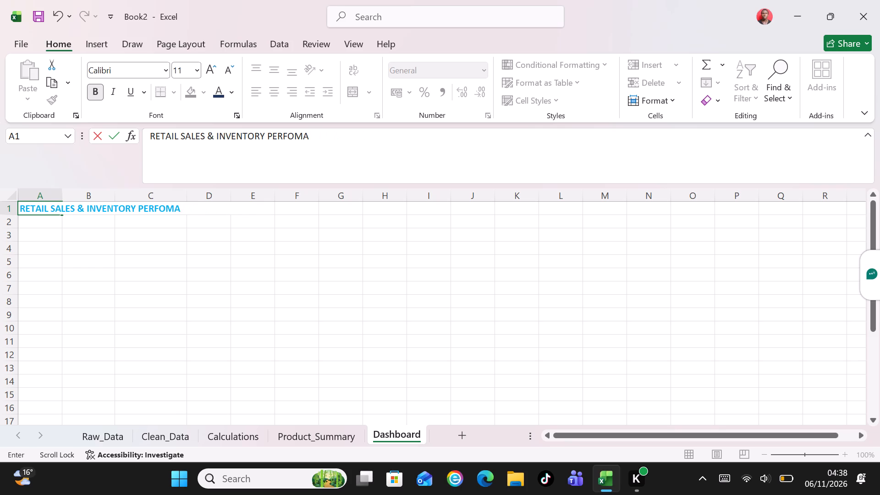
{"action": "key", "text": "BackSpace"}
{"action": "type", "text": "RMANCE"}
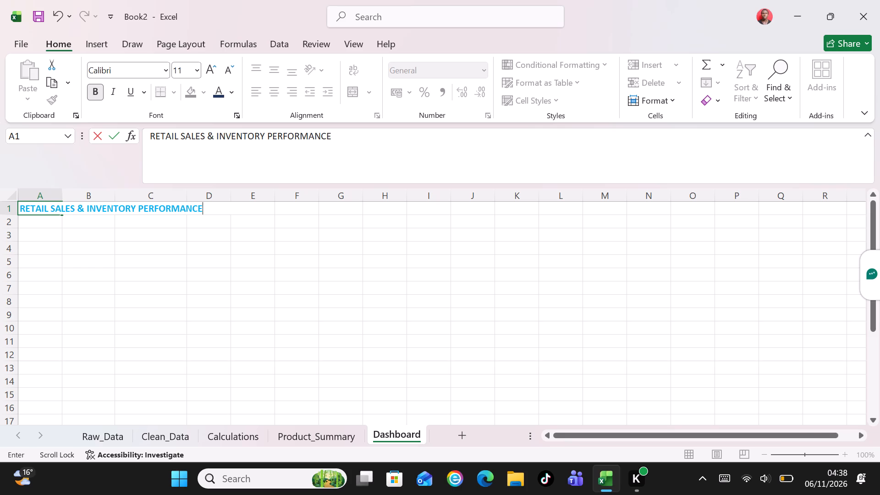
{"action": "key", "text": "space"}
{"action": "type", "text": "DASHBO"}
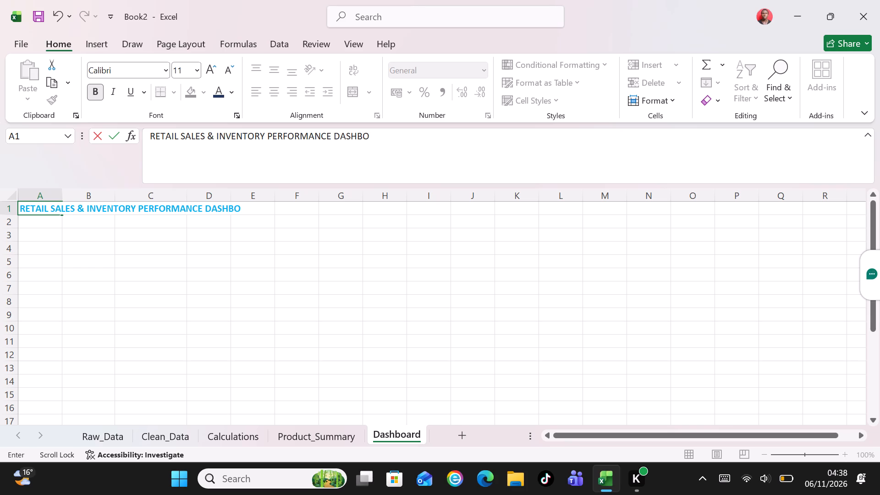
{"action": "type", "text": "ARD"}
{"action": "key", "text": "Return"}
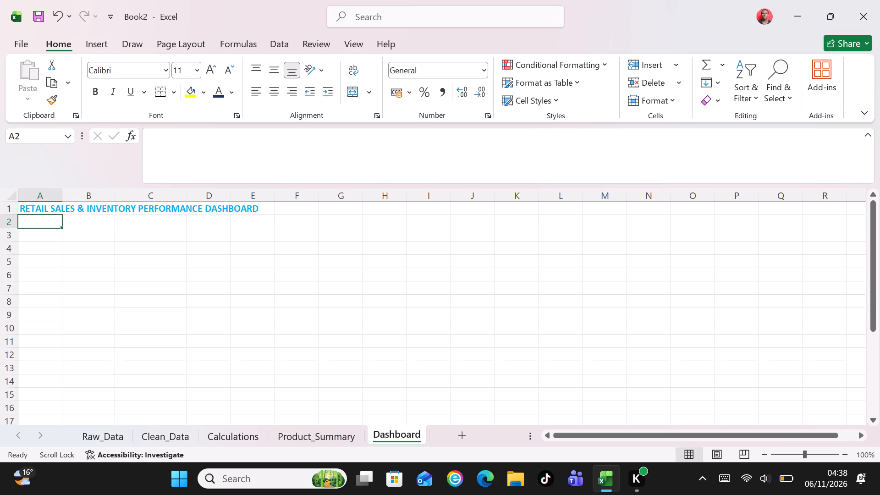
Enter the KPI headings "TOTAL REVENUE" in cell A3 and "TOTAL COST" in cell C3.
{"action": "key", "text": "Return"}
{"action": "key", "text": "t"}
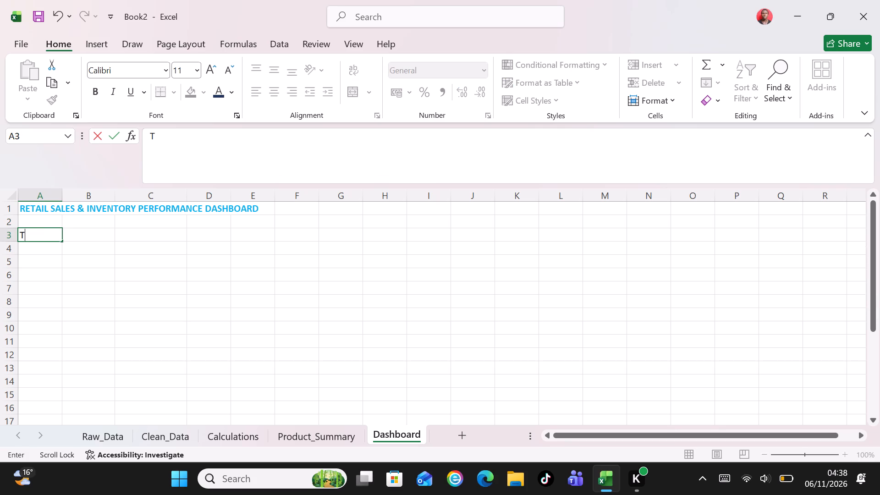
{"action": "type", "text": "OTAL"}
{"action": "key", "text": "space"}
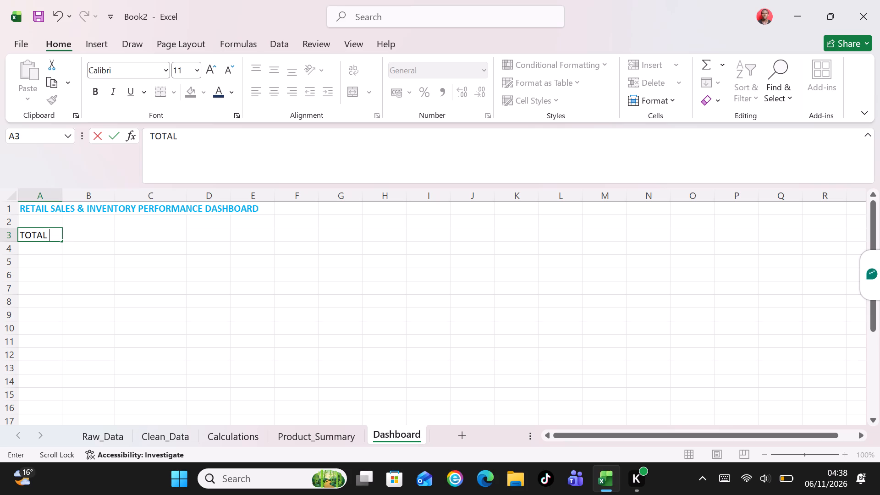
{"action": "type", "text": "REVE"}
{"action": "type", "text": "NUE"}
{"action": "key", "text": "Return"}
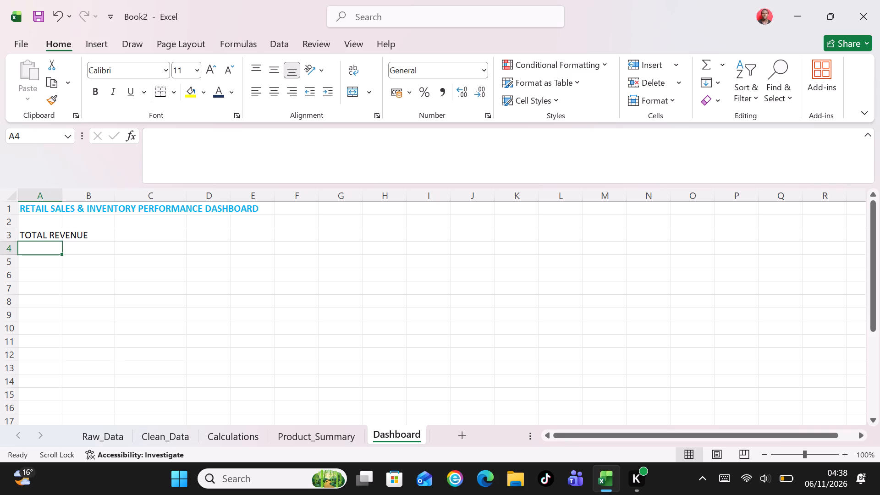
{"action": "left_click", "coordinate": [150, 237]}
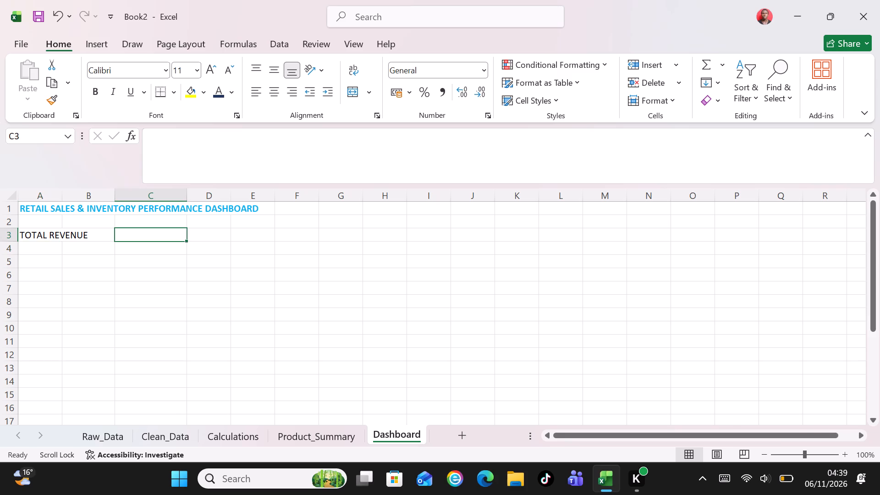
{"action": "type", "text": "TOTAL"}
{"action": "key", "text": "space"}
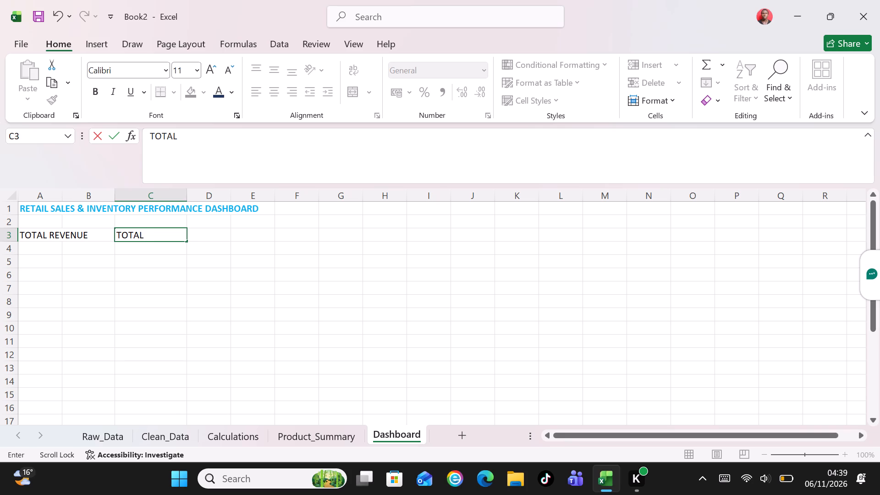
{"action": "type", "text": "COST"}
{"action": "key", "text": "Return"}
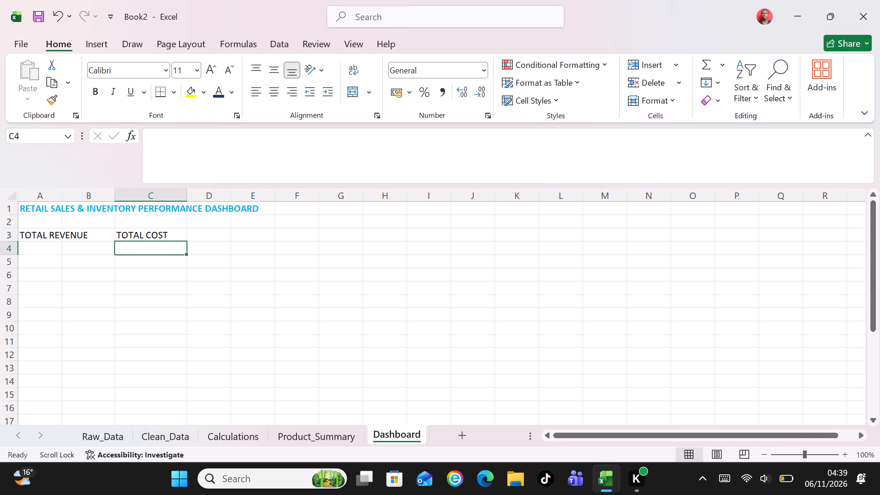
Enter the KPI headings "GROSS PROFIT" in cell E3 and "PROFIT MARGIN" in cell G3.
{"action": "left_click", "coordinate": [259, 237]}
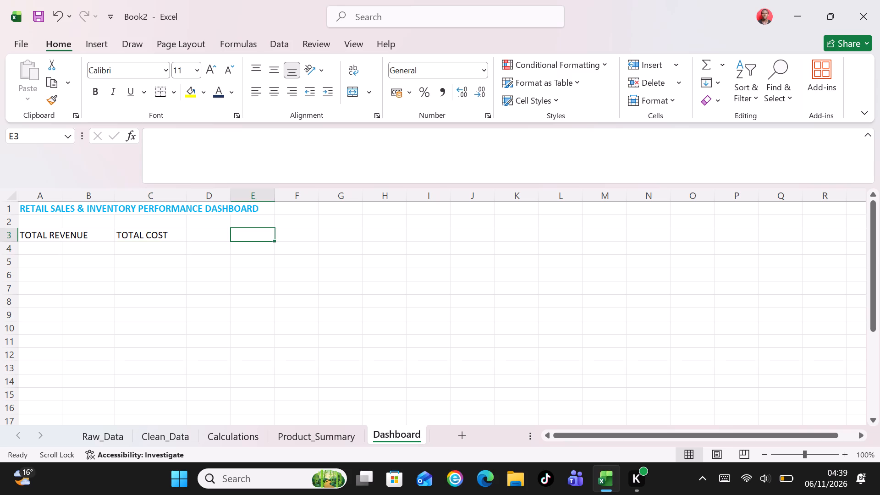
{"action": "type", "text": "GROSS"}
{"action": "key", "text": "space"}
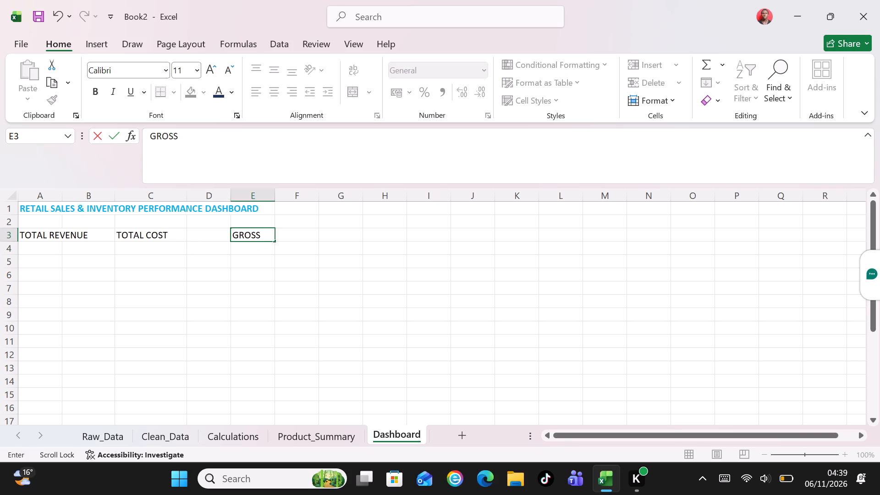
{"action": "key", "text": "p"}
{"action": "type", "text": "ROFIT"}
{"action": "key", "text": "Tab"}
{"action": "key", "text": "Tab"}
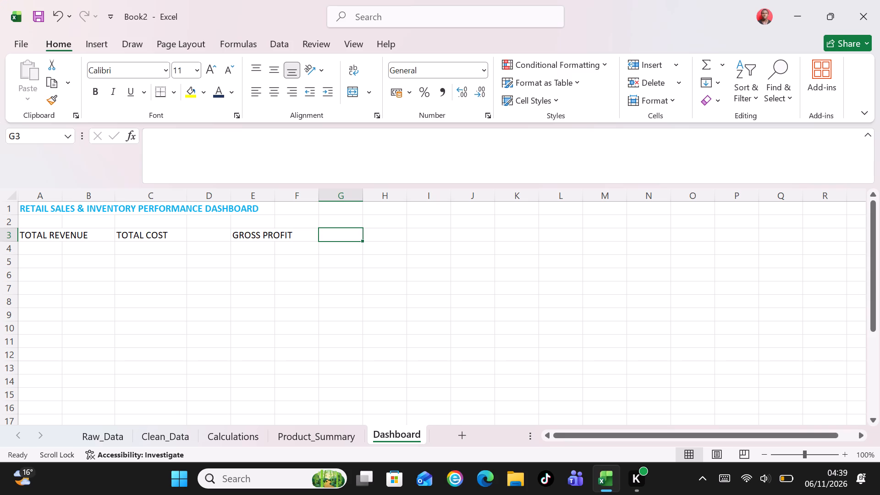
{"action": "type", "text": "PR"}
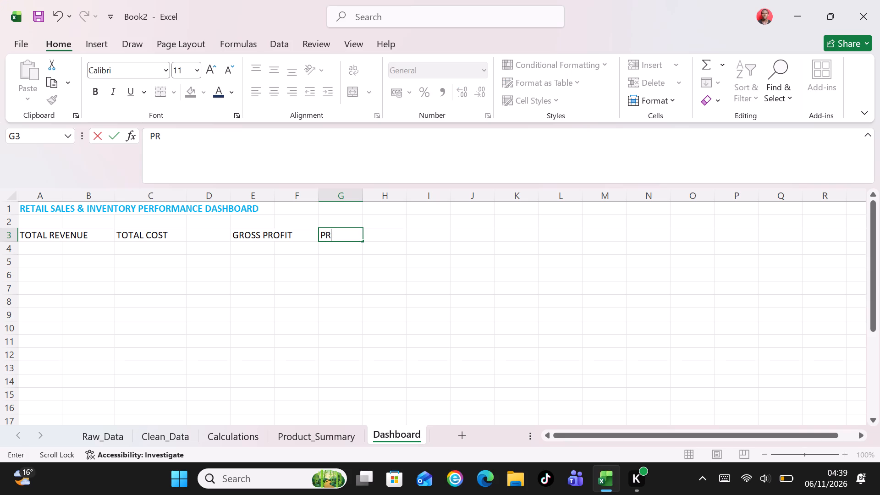
{"action": "type", "text": "OFIT"}
{"action": "key", "text": "space"}
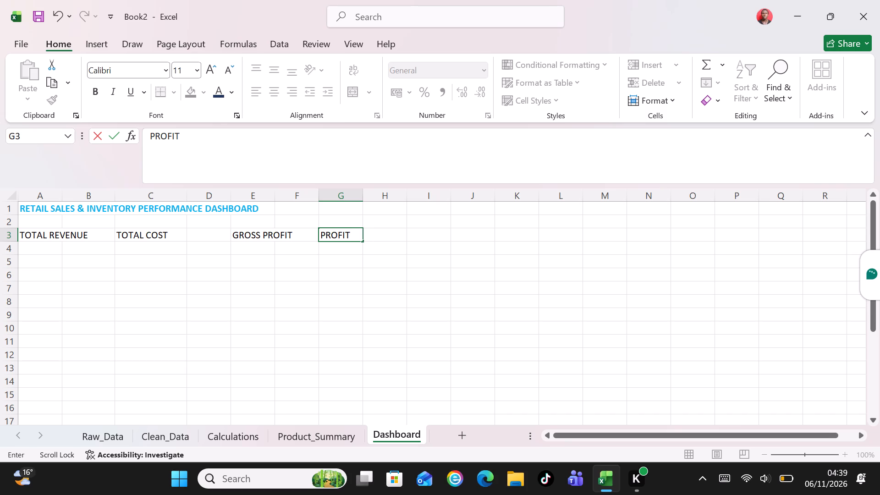
{"action": "type", "text": "MAR"}
{"action": "type", "text": "GIN"}
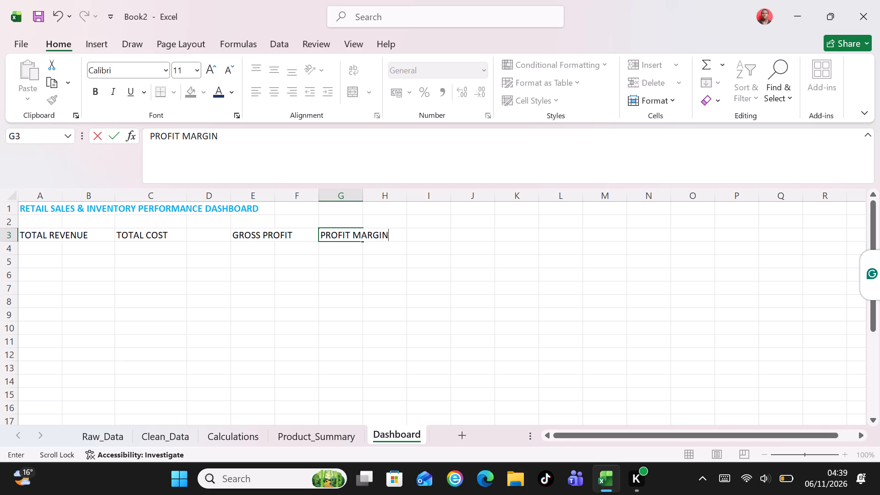
Link cell A4 under TOTAL REVENUE to the Calculations sheet with the formula =Calculations!B3.
{"action": "left_click", "coordinate": [35, 252]}
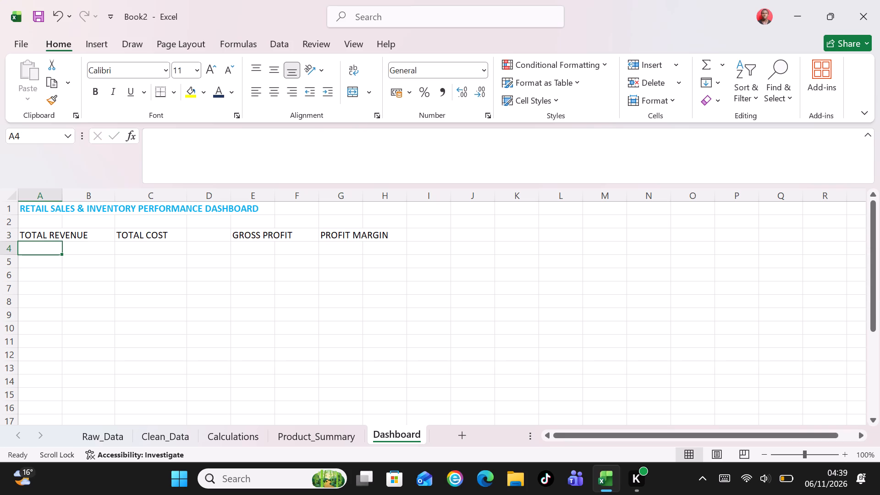
{"action": "key", "text": "equal"}
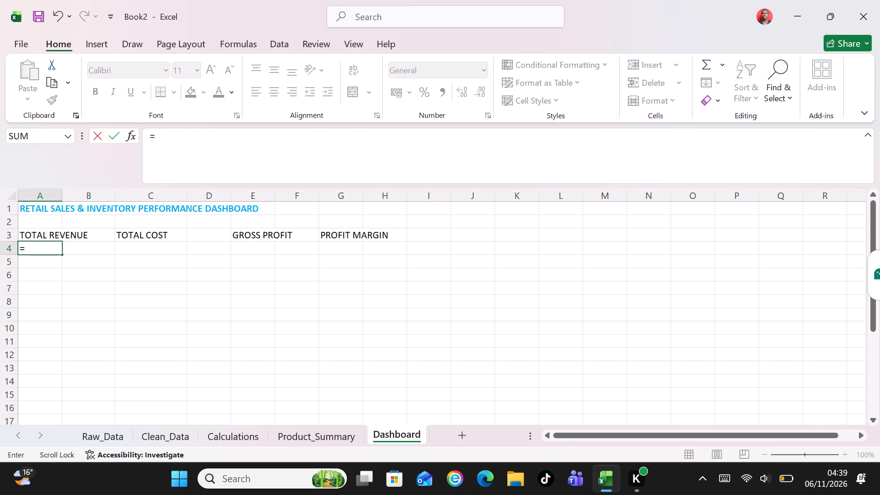
{"action": "key", "text": "c"}
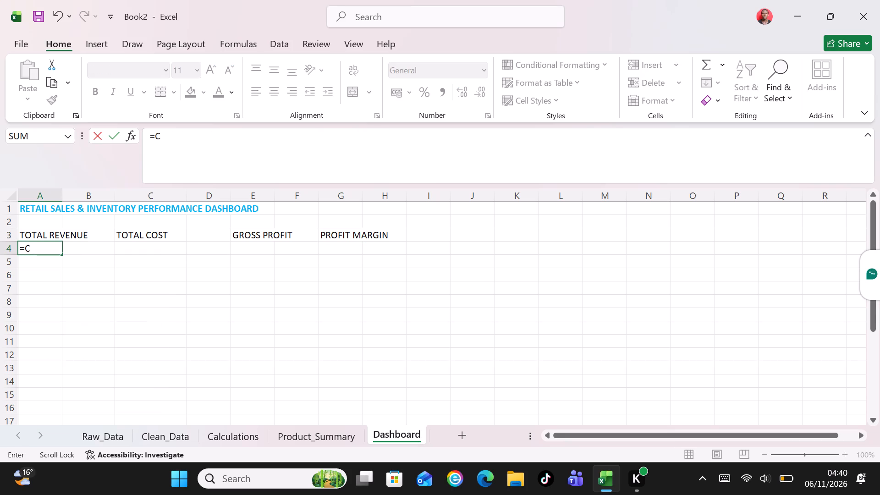
{"action": "type", "text": "alculations"}
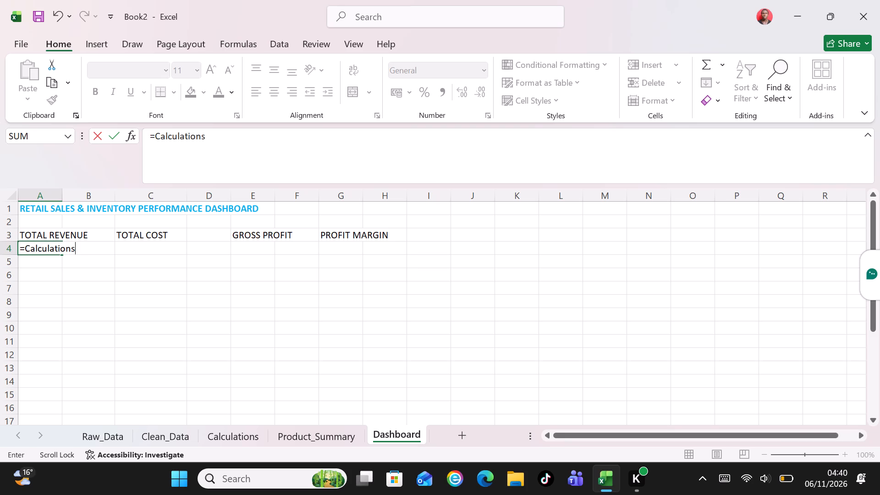
{"action": "key", "text": "shift+exclam"}
{"action": "type", "text": "b3"}
{"action": "key", "text": "BackSpace"}
{"action": "key", "text": "BackSpace"}
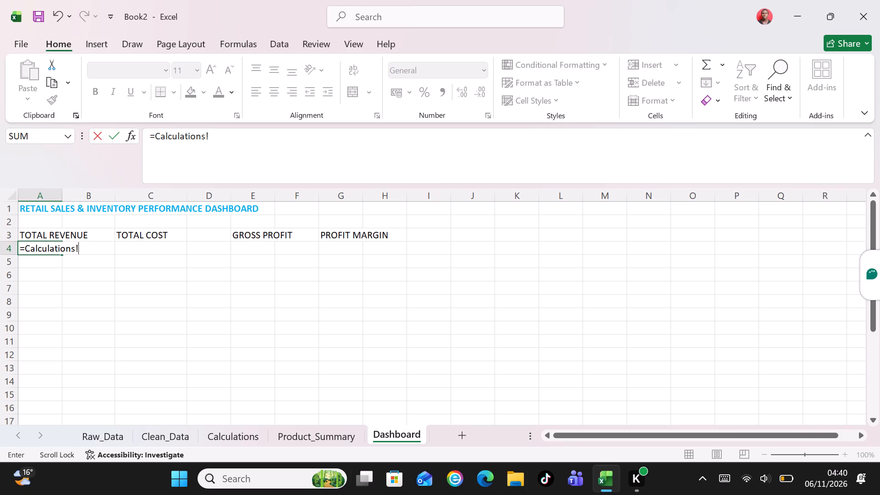
{"action": "key", "text": "b"}
{"action": "key", "text": "3"}
{"action": "key", "text": "Return"}
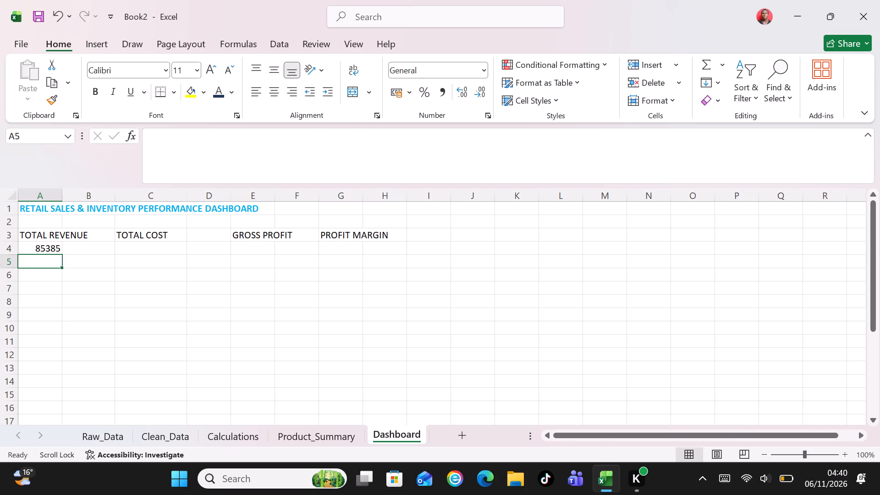
Link cell C4 under TOTAL COST to the Calculations sheet with the formula =Calculations!B4.
{"action": "left_click", "coordinate": [149, 253]}
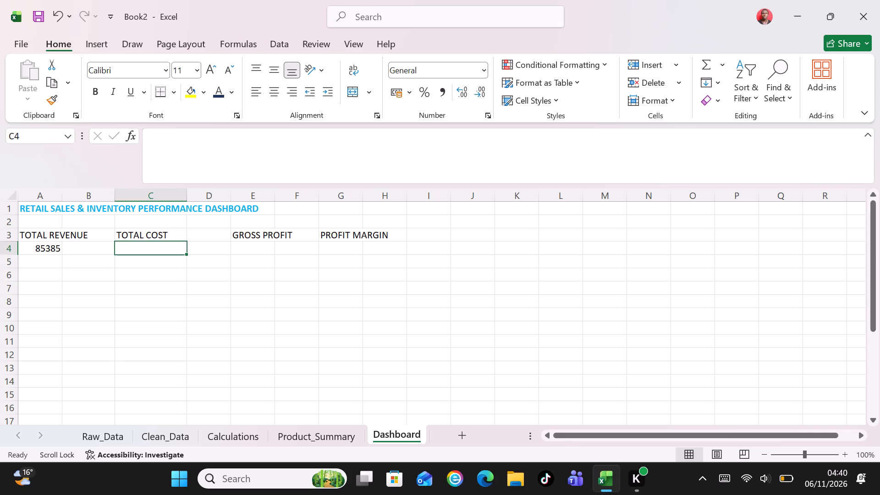
{"action": "key", "text": "equal"}
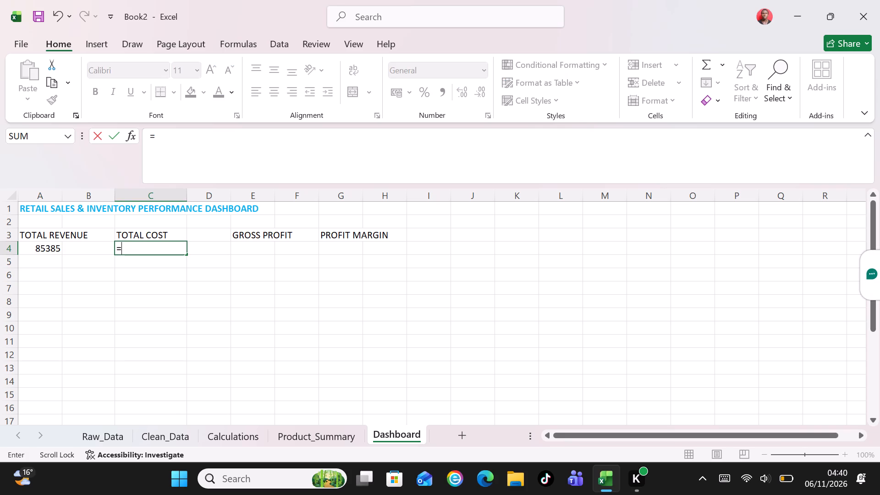
{"action": "key", "text": "c"}
{"action": "type", "text": "alu"}
{"action": "key", "text": "BackSpace"}
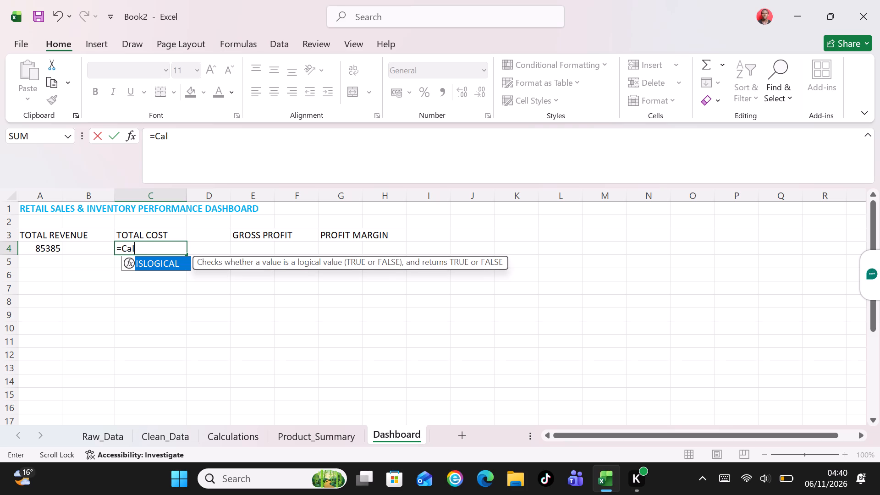
{"action": "type", "text": "culations"}
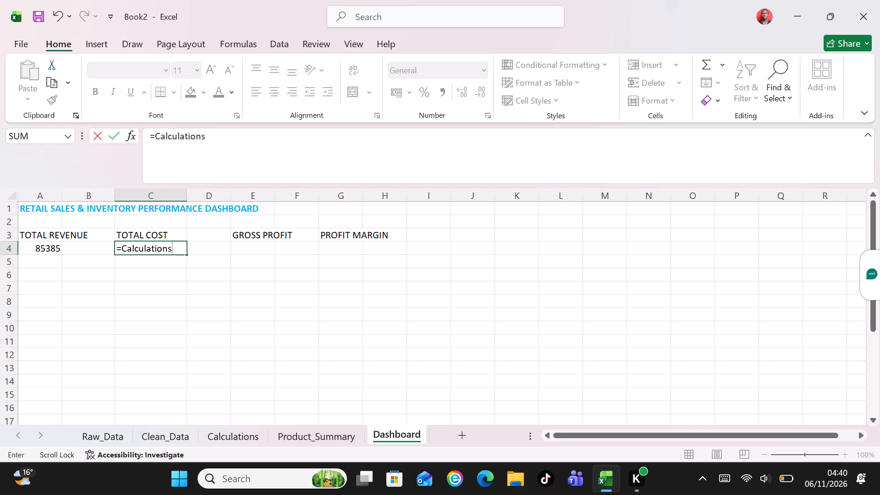
{"action": "key", "text": "shift+exclam"}
{"action": "type", "text": "B4"}
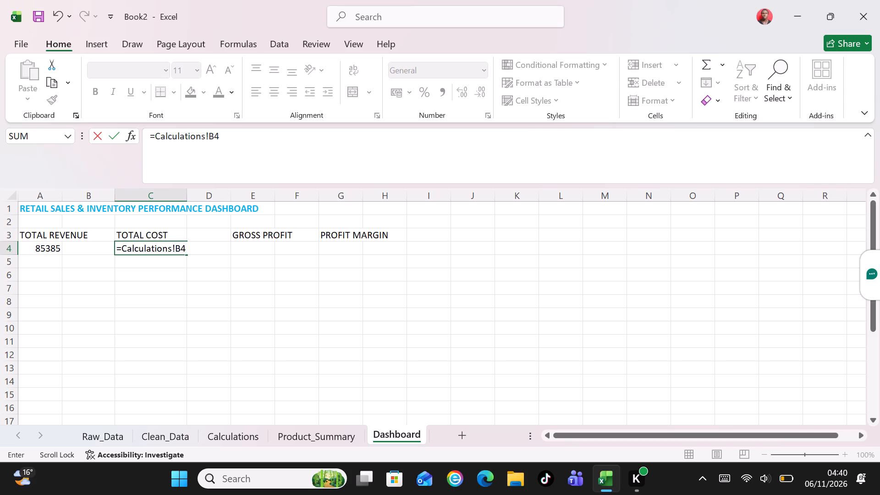
{"action": "key", "text": "Tab"}
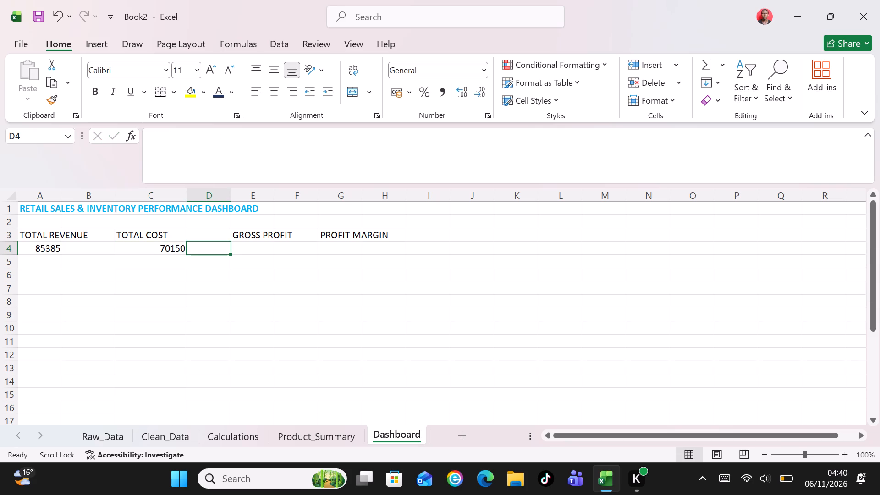
Link cell E4 under GROSS PROFIT to the Calculations sheet with the formula =Calculations!B5.
{"action": "key", "text": "Tab"}
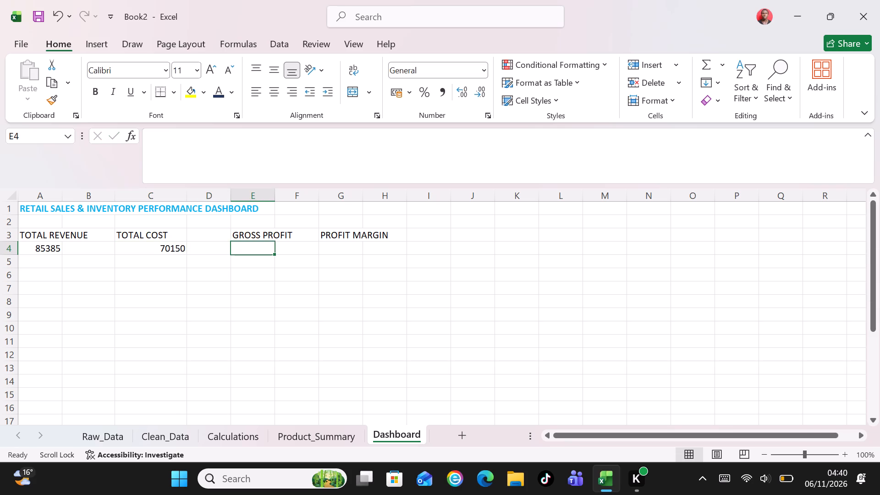
{"action": "key", "text": "equal"}
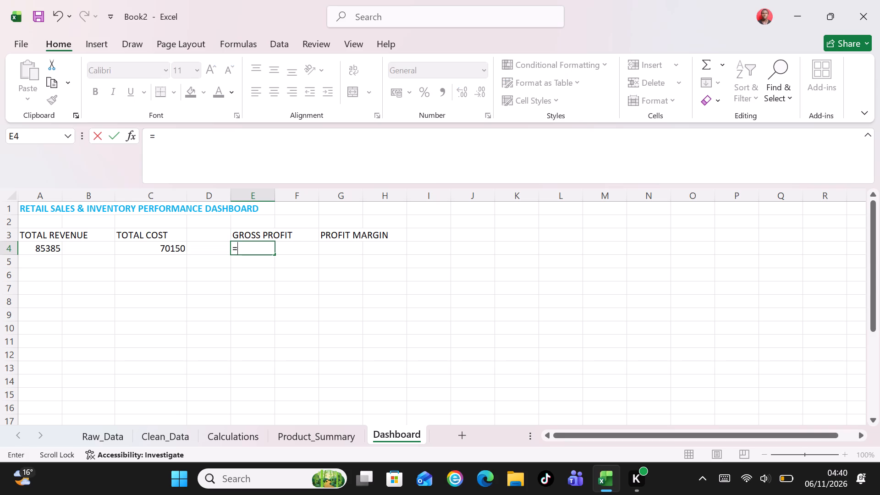
{"action": "type", "text": "Calculations"}
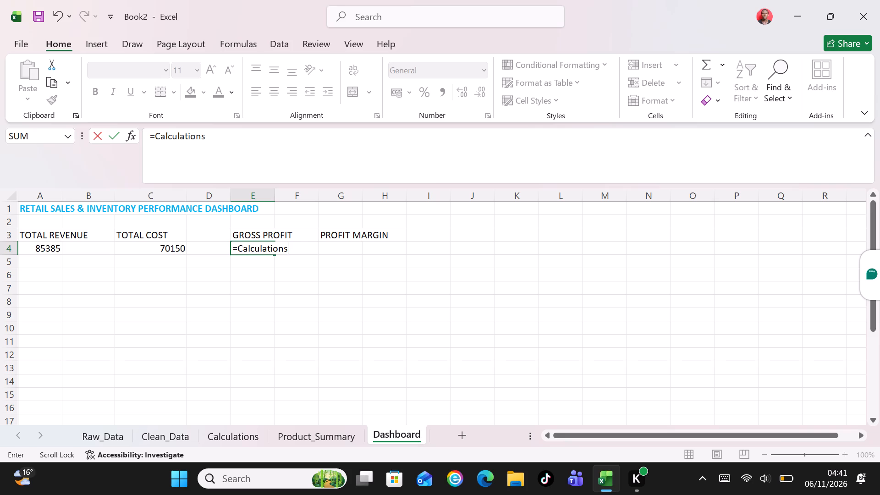
{"action": "key", "text": "shift+exclam"}
{"action": "key", "text": "shift+b"}
{"action": "key", "text": "5"}
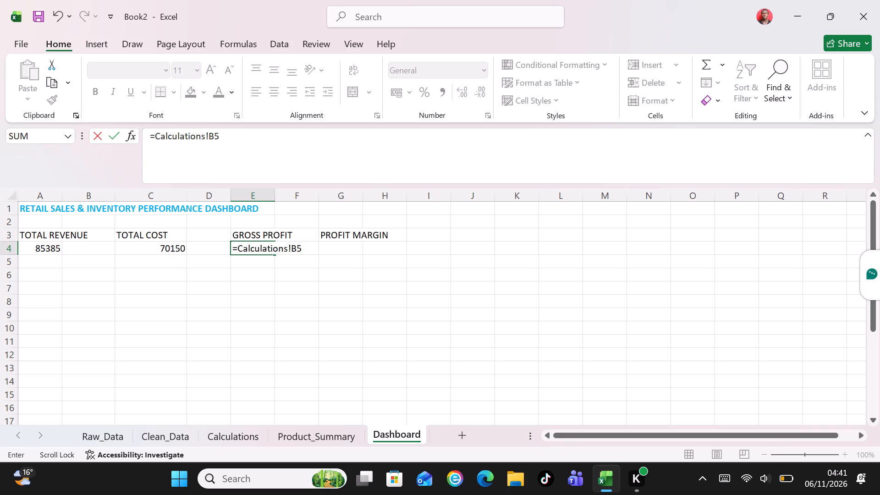
{"action": "key", "text": "Tab"}
Link cell G4 under PROFIT MARGIN to the Calculations sheet with the formula =Calculations!B6.
{"action": "key", "text": "Tab"}
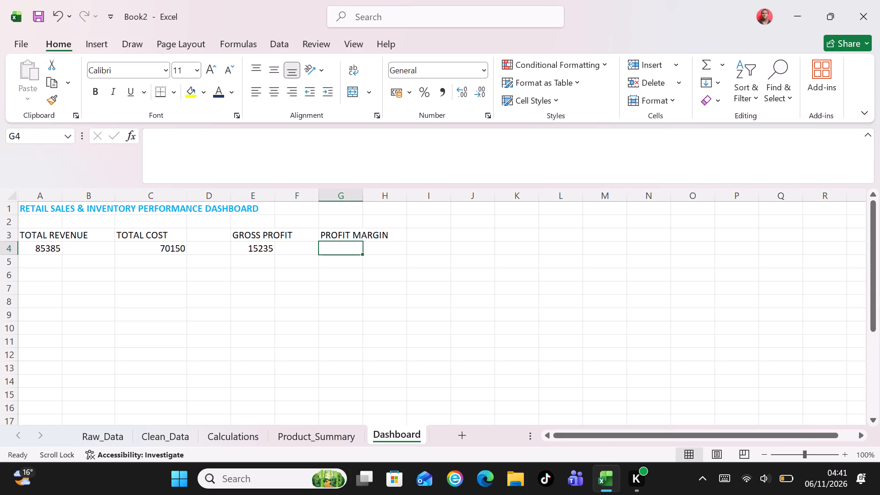
{"action": "key", "text": "equal"}
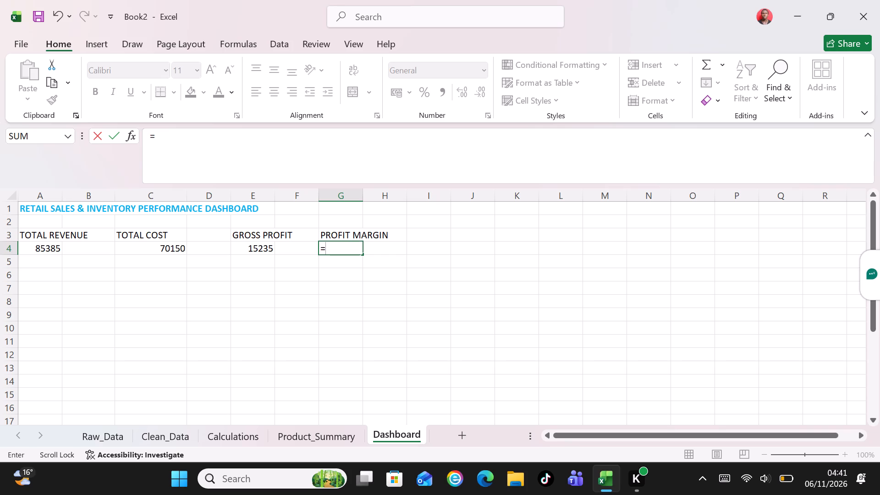
{"action": "type", "text": "Calculations"}
{"action": "key", "text": "shift+exclam"}
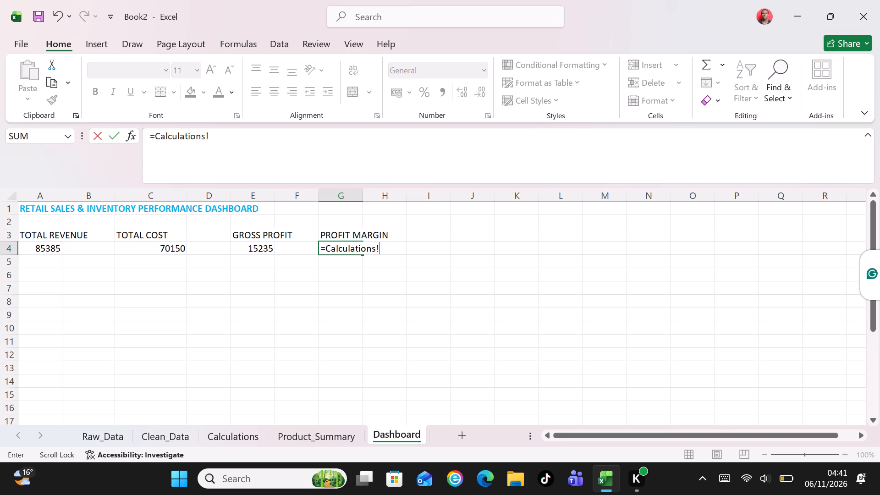
{"action": "key", "text": "shift+b"}
{"action": "key", "text": "6"}
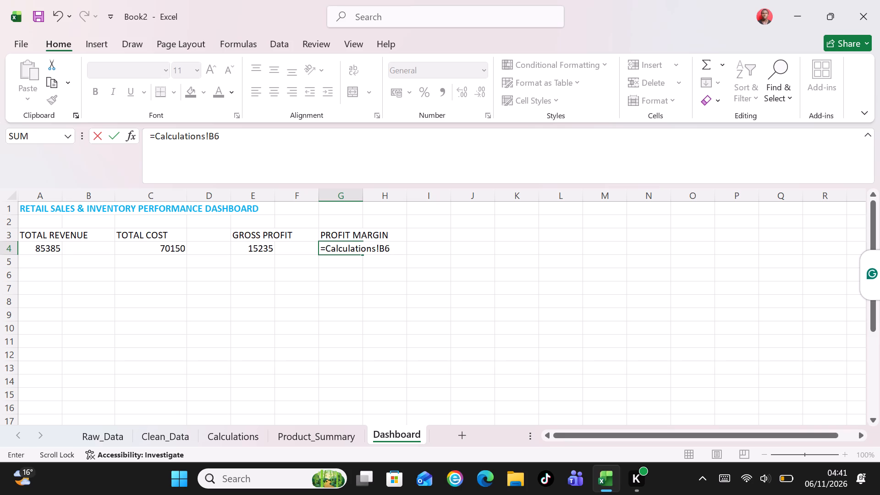
{"action": "key", "text": "Return"}
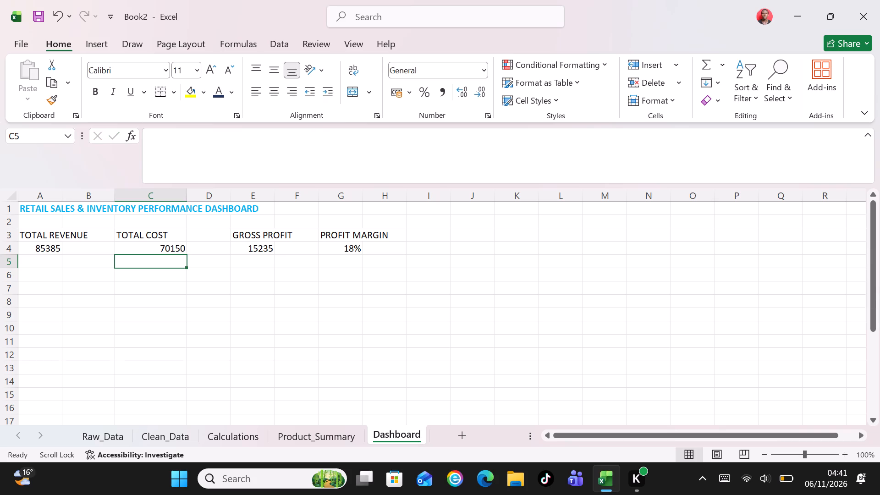
Add the table headers PRODUCT in cell A8 and REVENUE in cell B8 of the Dashboard sheet.
{"action": "left_click", "coordinate": [41, 300]}
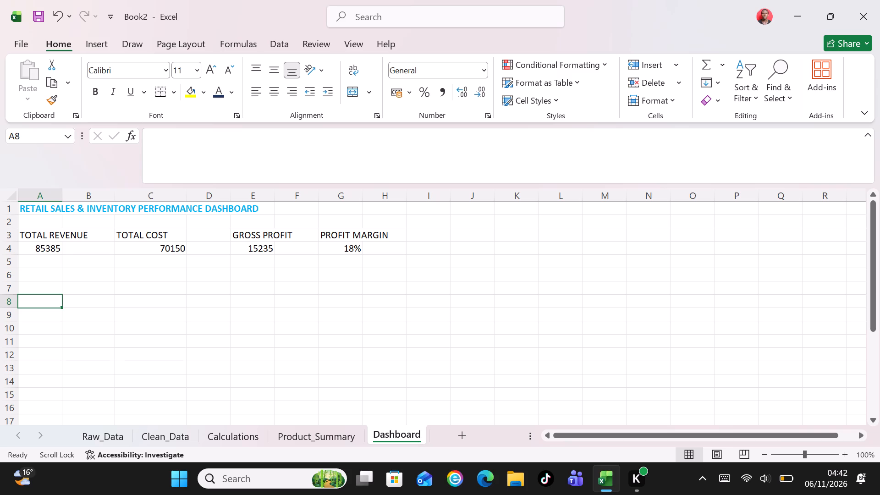
{"action": "type", "text": "PRO"}
{"action": "type", "text": "DUCT"}
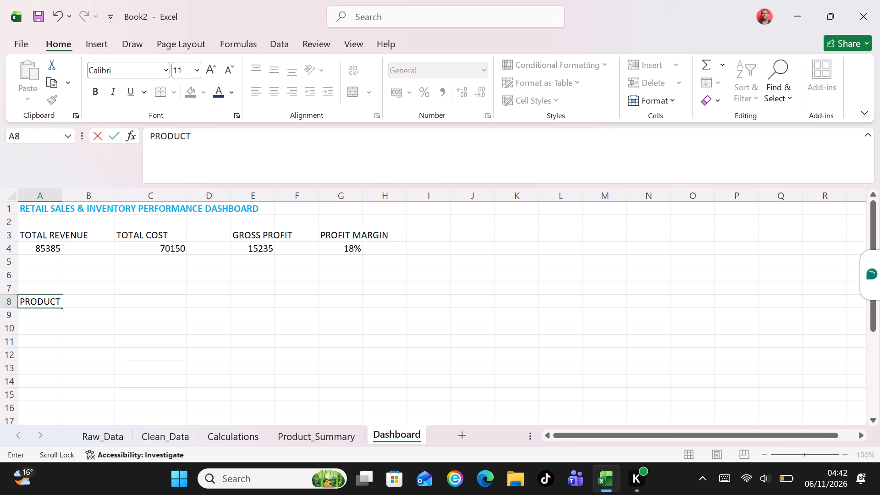
{"action": "key", "text": "Tab"}
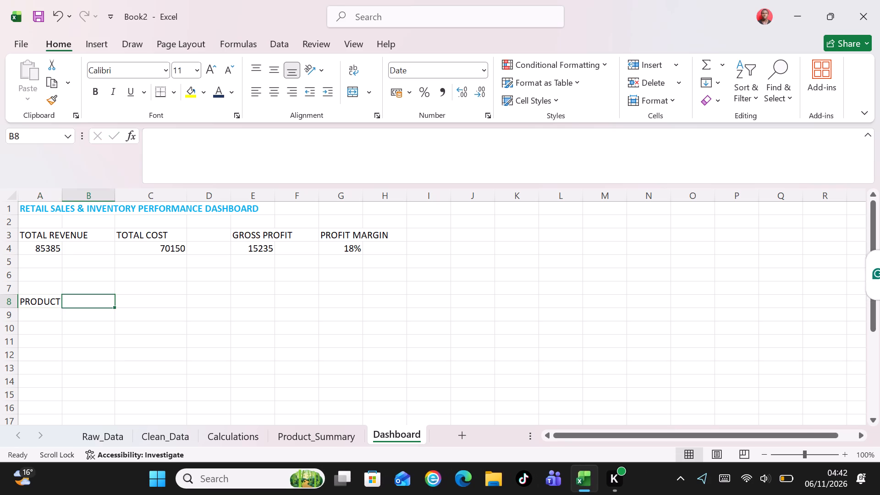
{"action": "type", "text": "REVE"}
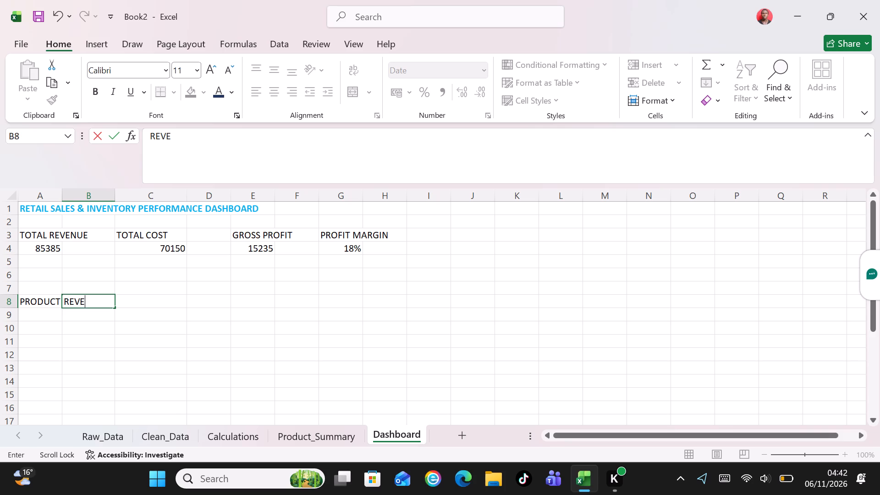
{"action": "type", "text": "NUE"}
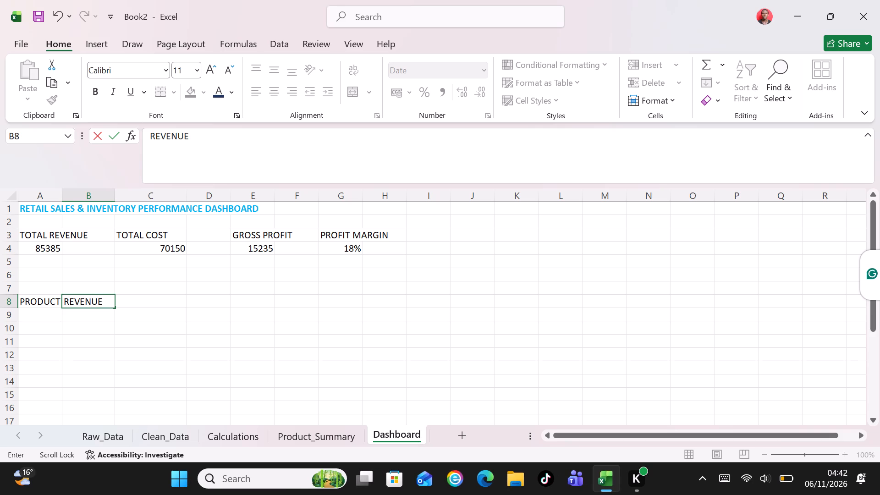
{"action": "key", "text": "Return"}
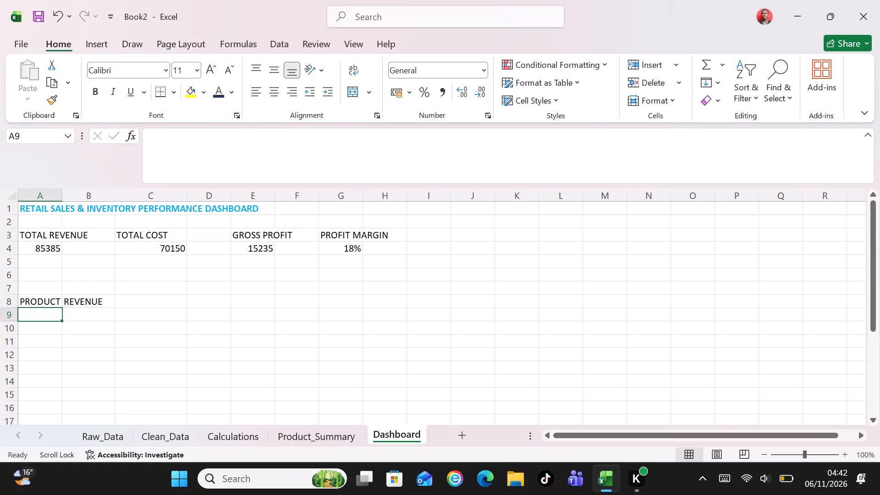
Link cell A9 under PRODUCT to the Product_Summary sheet with the formula =Product_Summary!A2.
{"action": "key", "text": "equal"}
{"action": "key", "text": "p"}
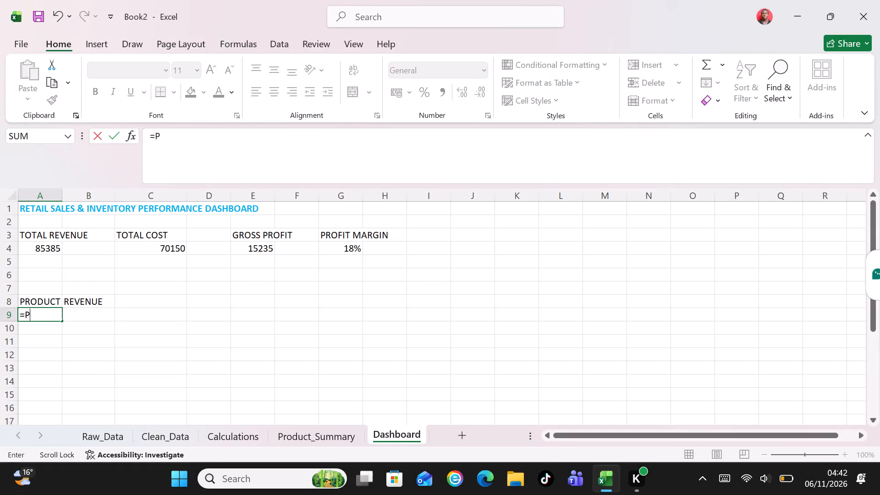
{"action": "type", "text": "ro"}
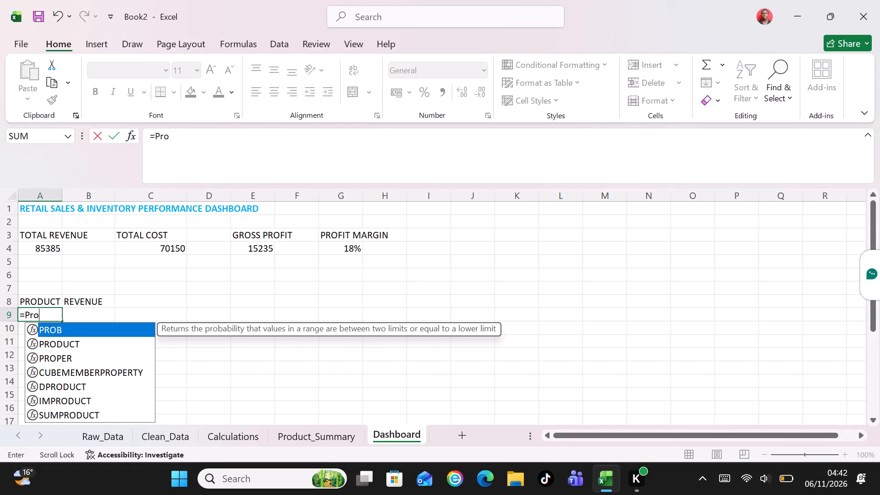
{"action": "type", "text": "dy"}
{"action": "key", "text": "BackSpace"}
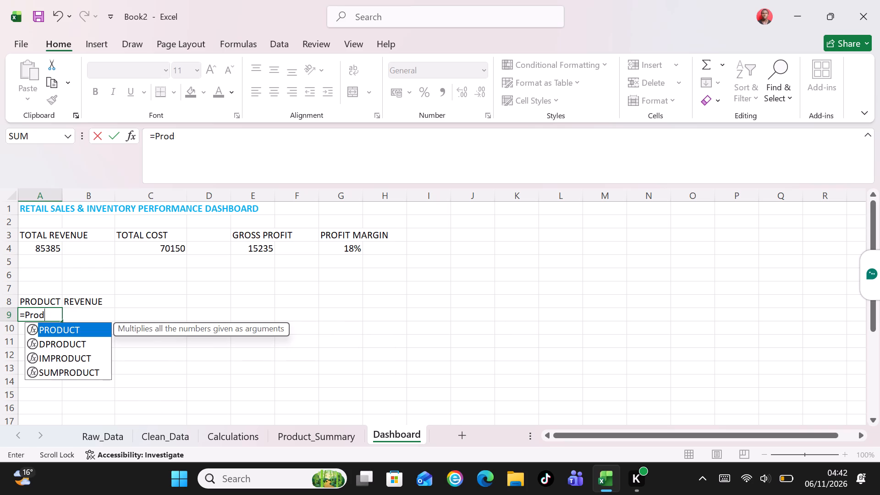
{"action": "type", "text": "uct"}
{"action": "key", "text": "shift+underscore"}
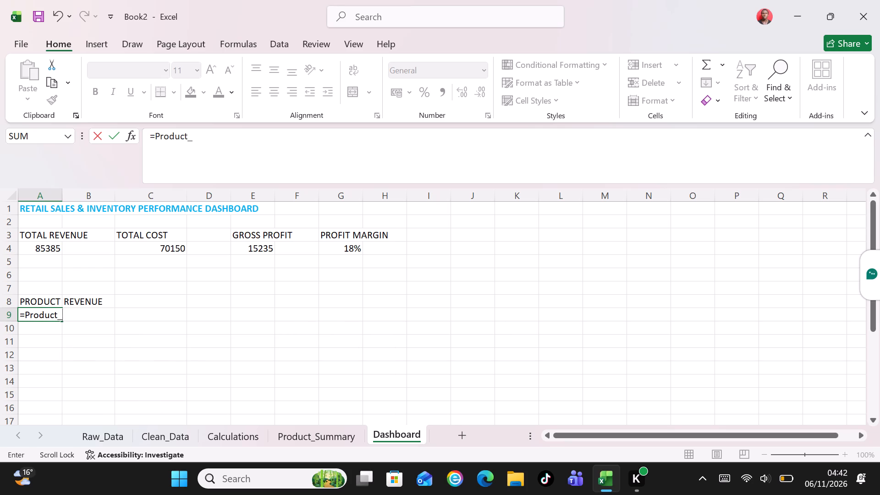
{"action": "type", "text": "Summ"}
{"action": "type", "text": "ary"}
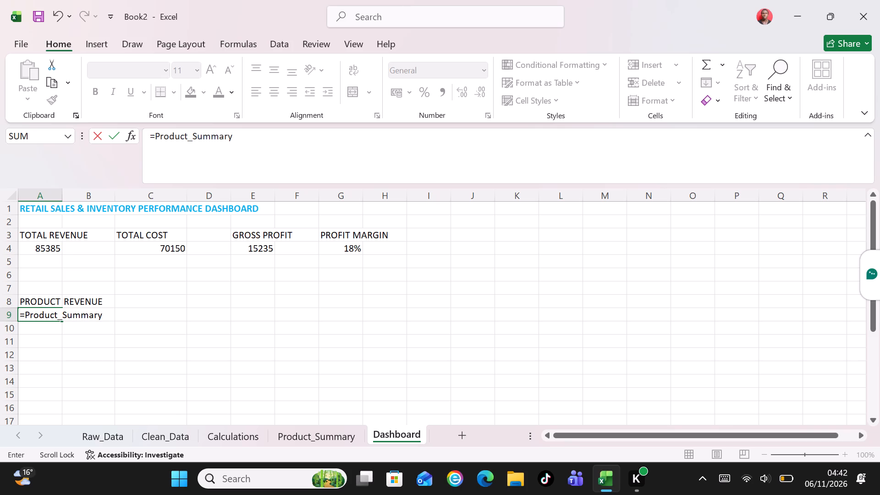
{"action": "key", "text": "shift+exclam"}
{"action": "type", "text": "A2"}
{"action": "key", "text": "Return"}
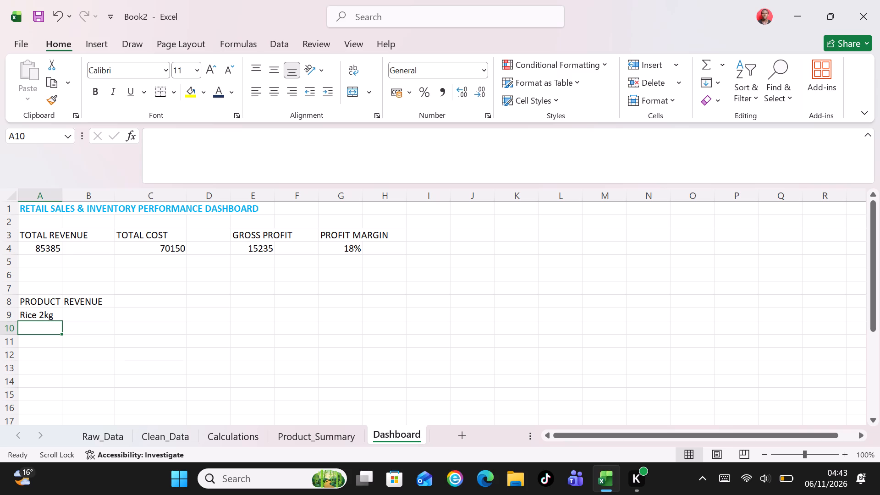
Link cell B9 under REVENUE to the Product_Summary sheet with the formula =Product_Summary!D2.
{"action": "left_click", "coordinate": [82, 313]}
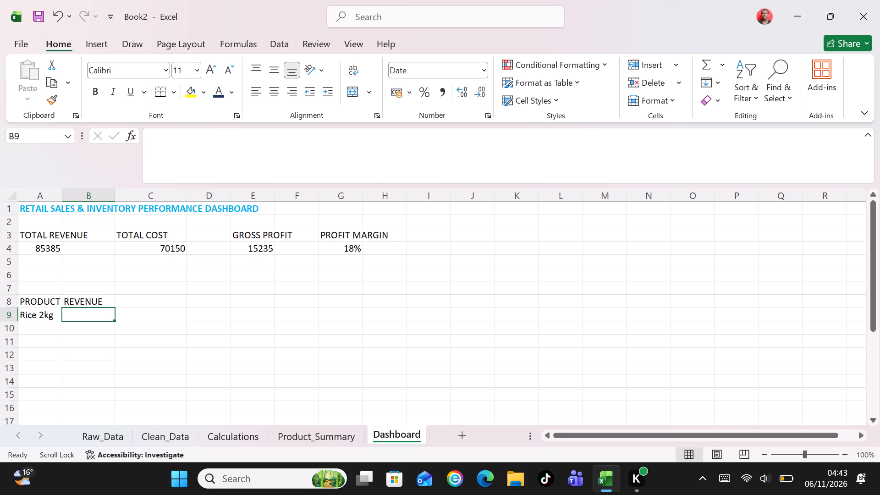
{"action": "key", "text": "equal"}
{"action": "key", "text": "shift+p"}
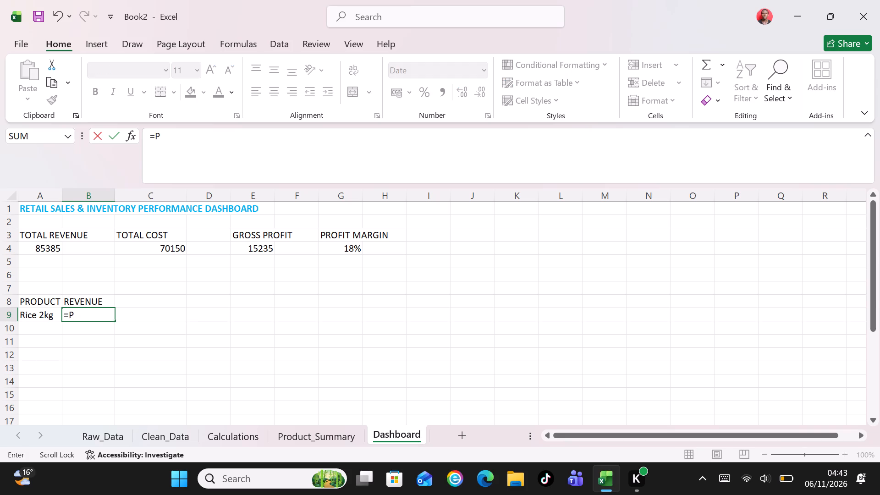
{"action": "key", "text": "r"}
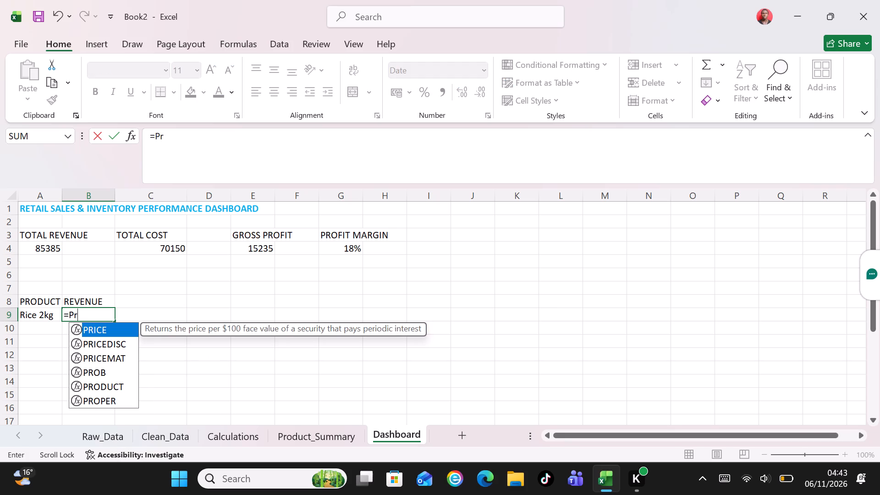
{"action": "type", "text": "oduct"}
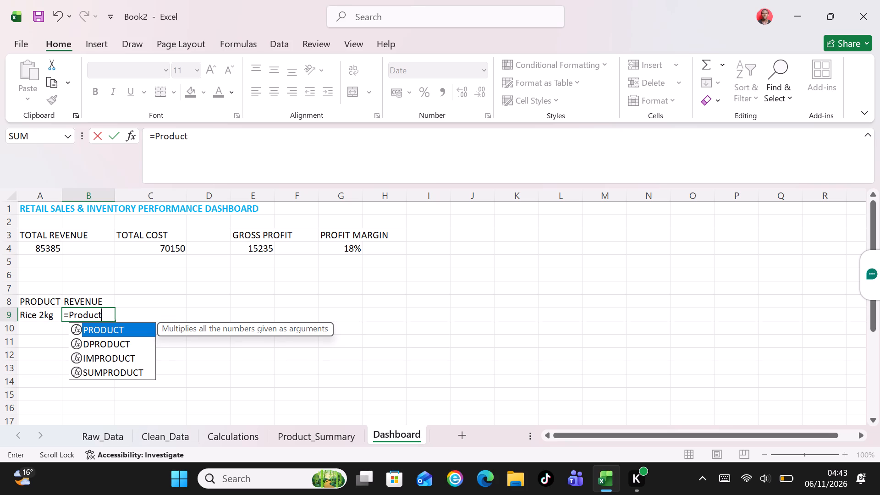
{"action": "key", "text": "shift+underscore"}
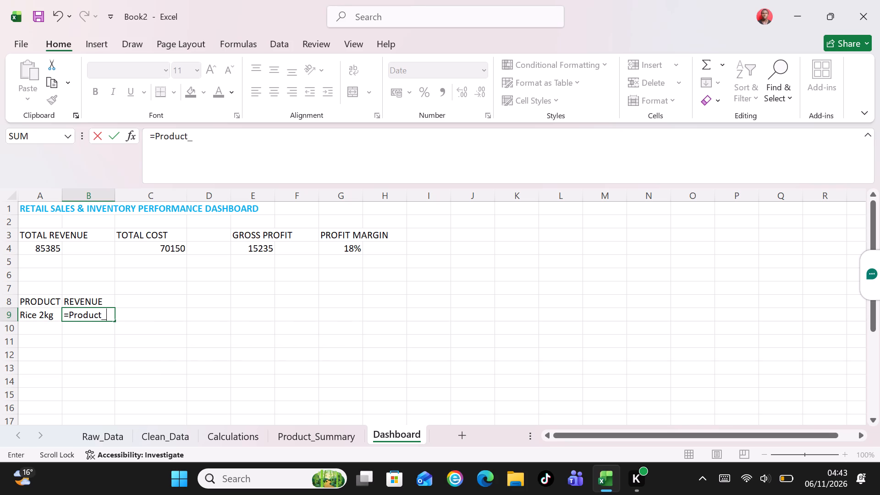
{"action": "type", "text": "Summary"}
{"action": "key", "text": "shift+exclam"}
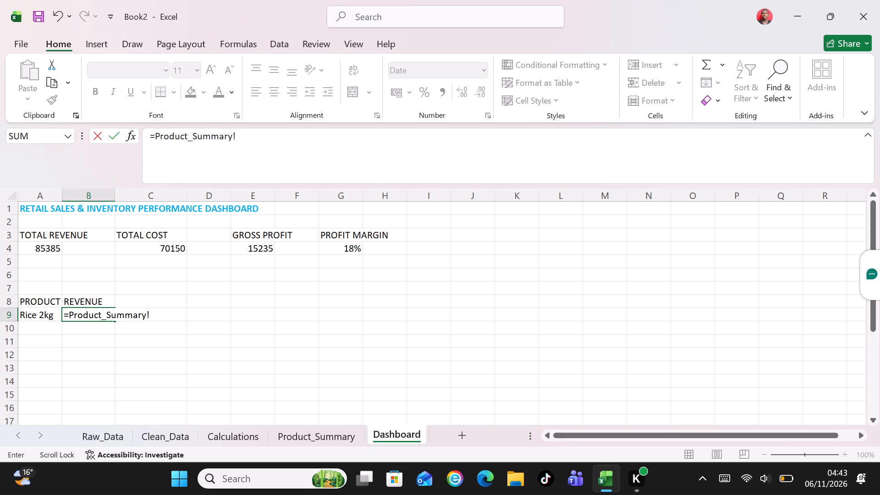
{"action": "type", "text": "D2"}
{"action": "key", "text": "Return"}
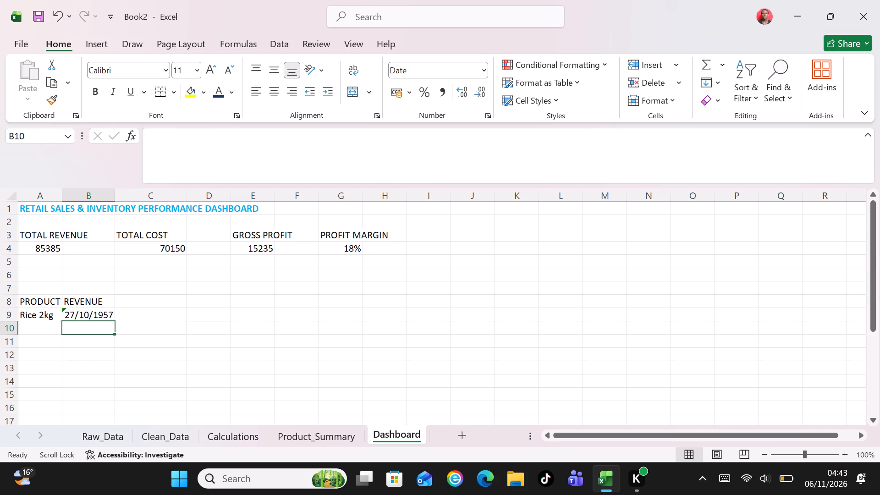
Clear cell B9 under REVENUE and re-enter its link formula as =Product_Summary!D2.
{"action": "left_click", "coordinate": [100, 315]}
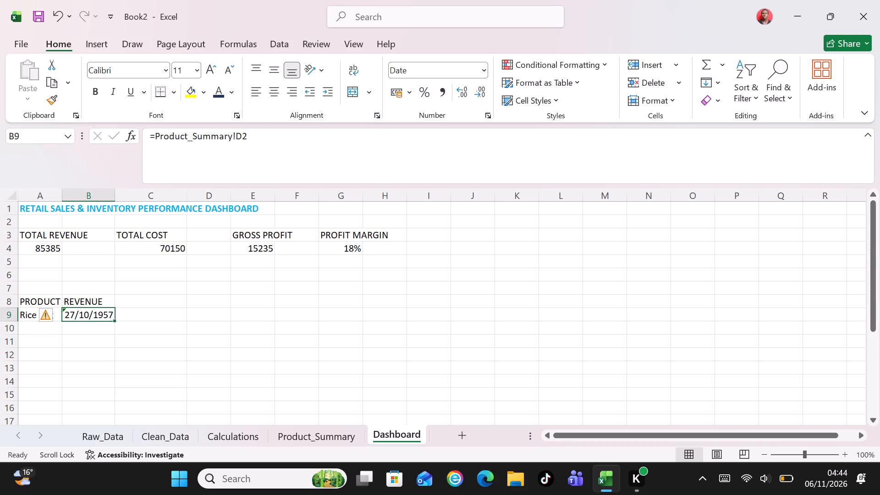
{"action": "key", "text": "BackSpace"}
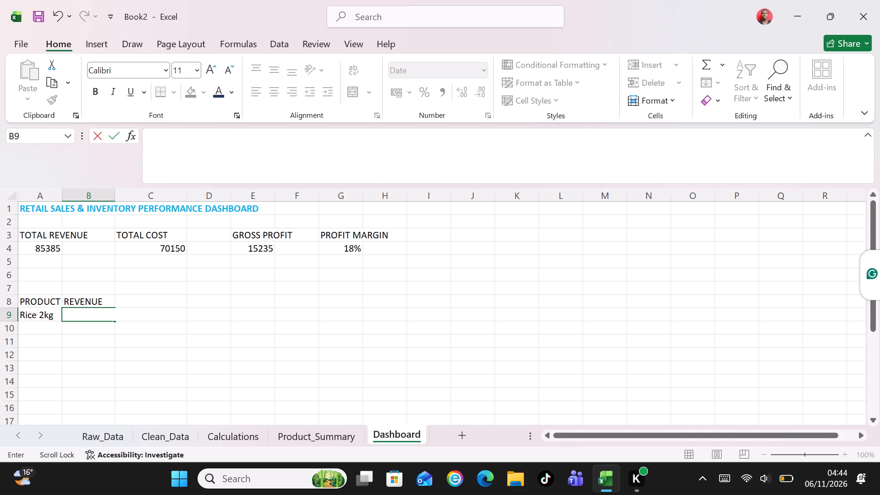
{"action": "key", "text": "equal"}
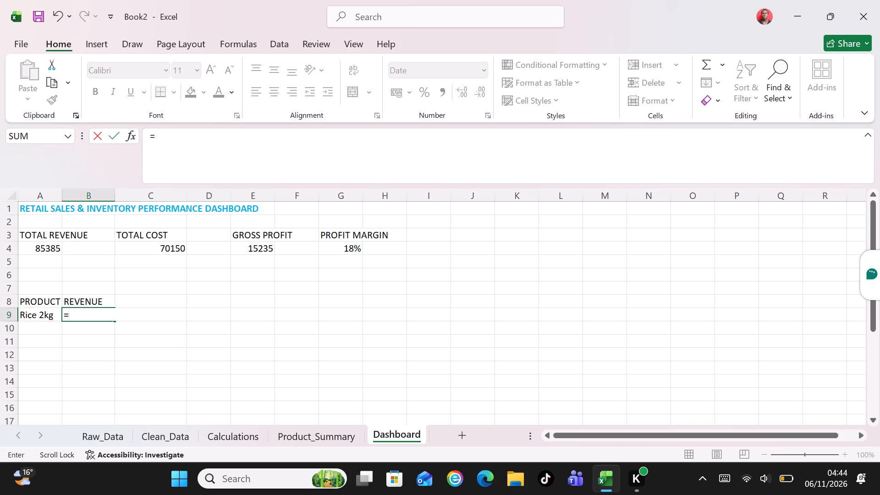
{"action": "key", "text": "p"}
{"action": "key", "text": "BackSpace"}
{"action": "key", "text": "shift+p"}
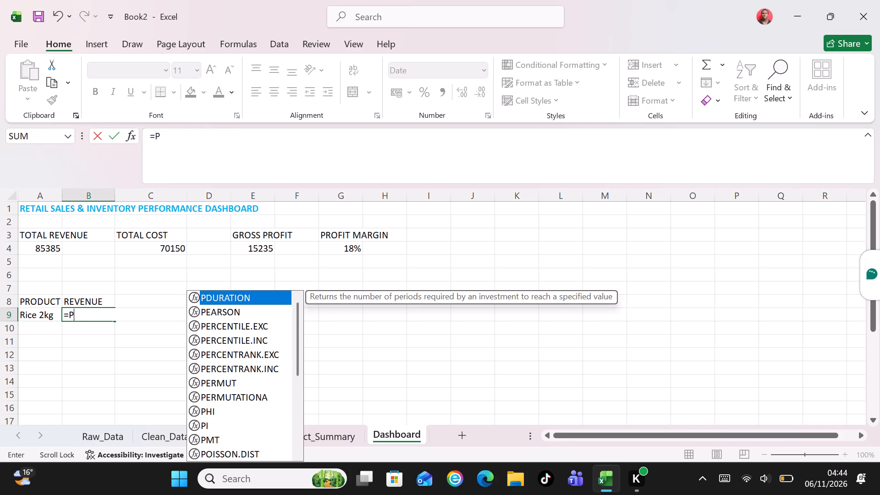
{"action": "key", "text": "r"}
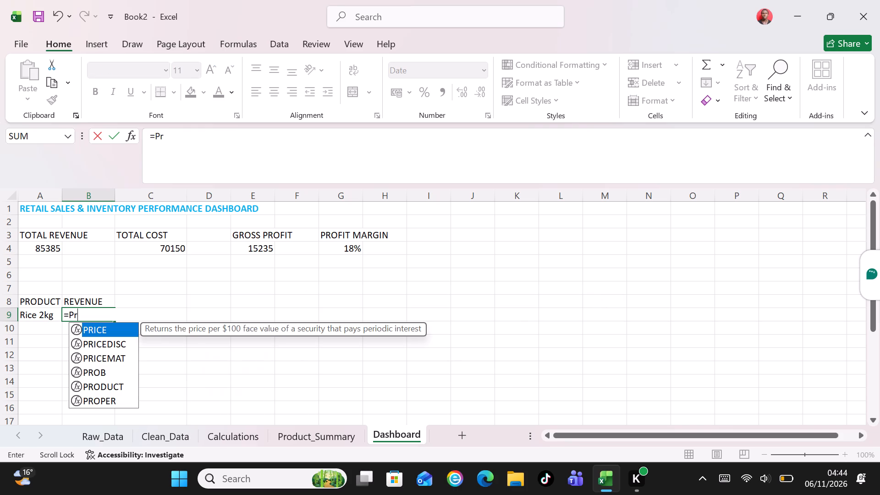
{"action": "type", "text": "oduct"}
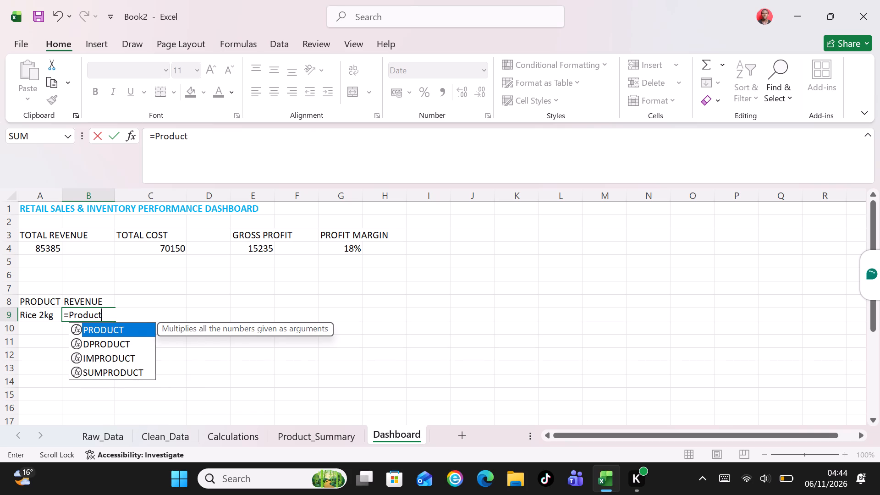
{"action": "key", "text": "shift+underscore"}
{"action": "key", "text": "shift+s"}
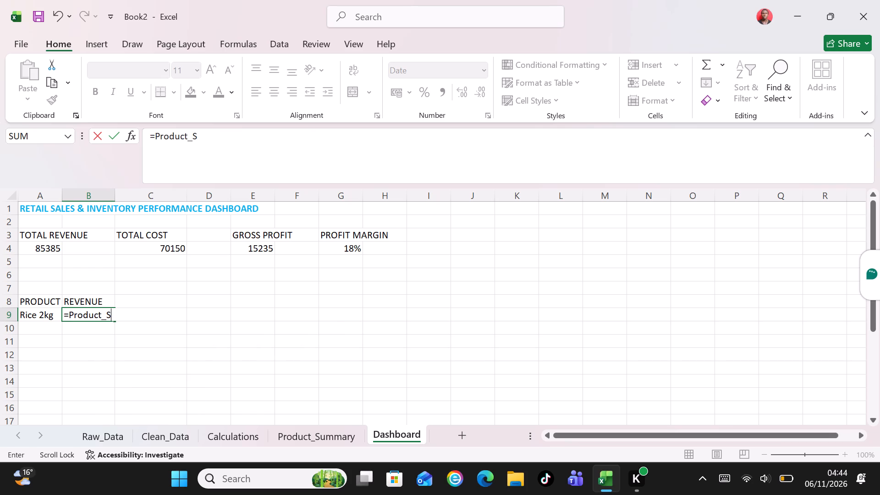
{"action": "type", "text": "ummary"}
{"action": "key", "text": "shift+exclam"}
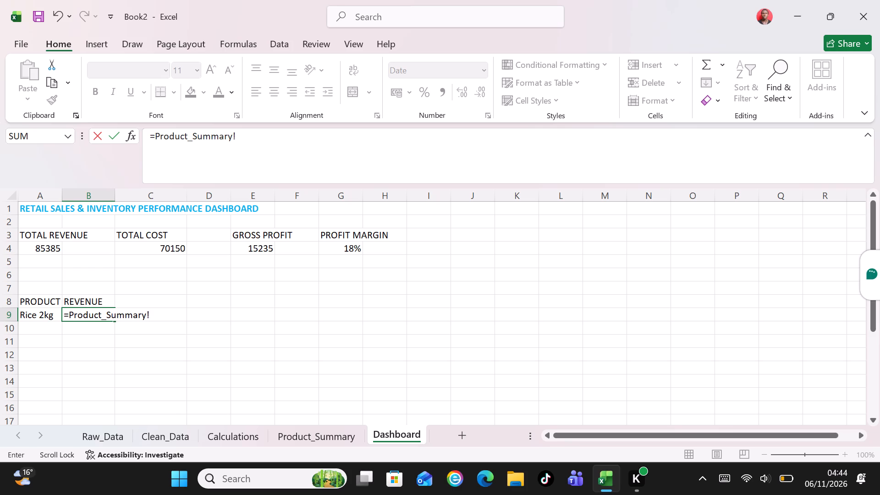
{"action": "type", "text": "D2"}
{"action": "key", "text": "Return"}
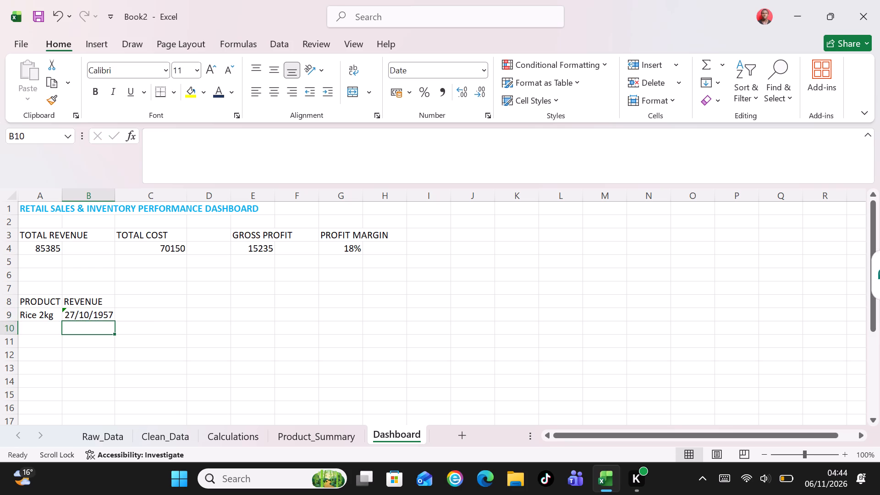
Examine the format error options and help for cell B9, and its source cell D2 on the Product_Summary sheet.
{"action": "left_click", "coordinate": [100, 315]}
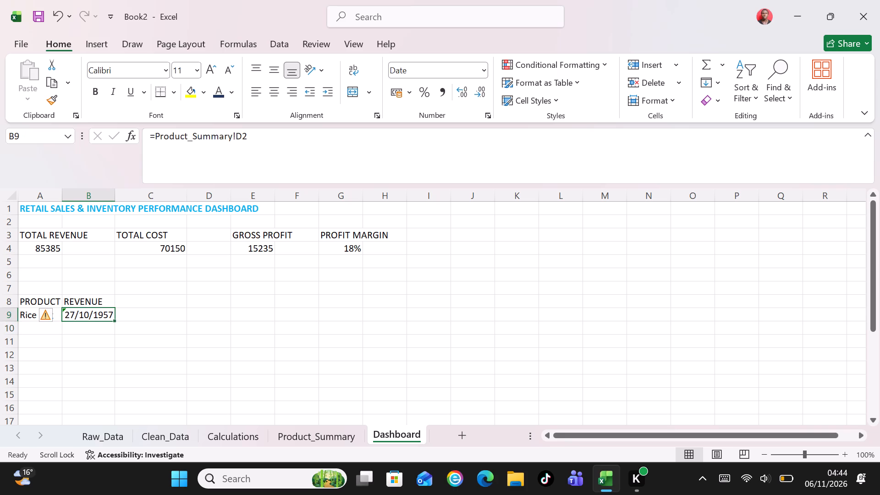
{"action": "left_click", "coordinate": [53, 316]}
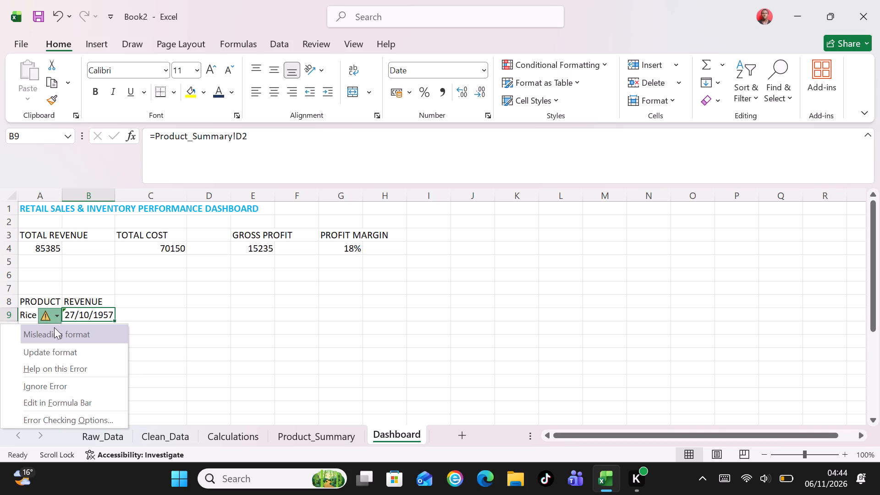
{"action": "left_click", "coordinate": [57, 364]}
{"action": "left_click", "coordinate": [55, 317]}
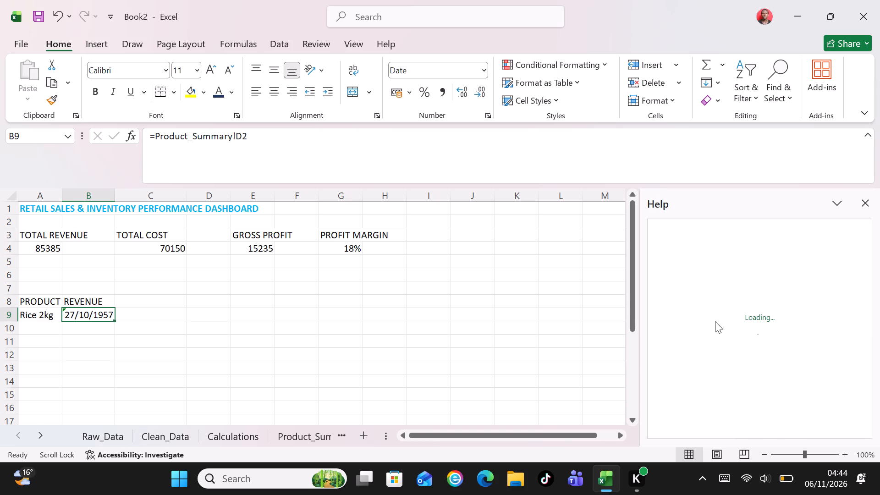
{"action": "left_click", "coordinate": [864, 200]}
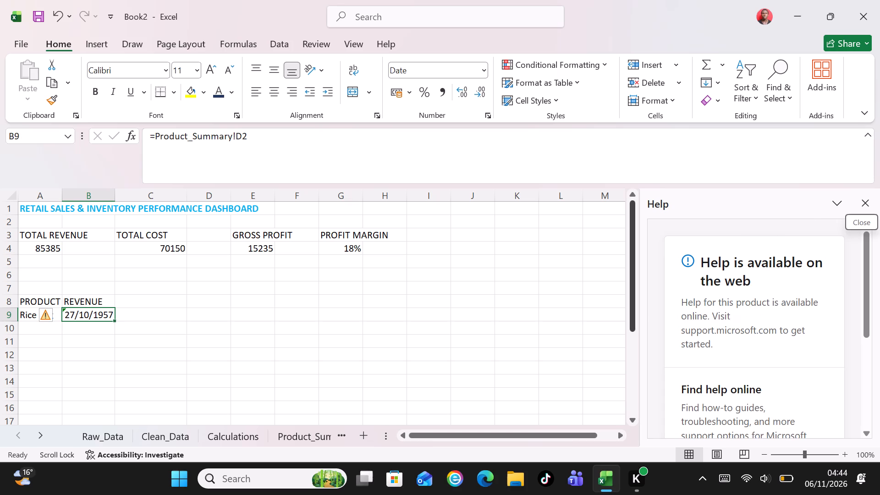
{"action": "left_click", "coordinate": [855, 224]}
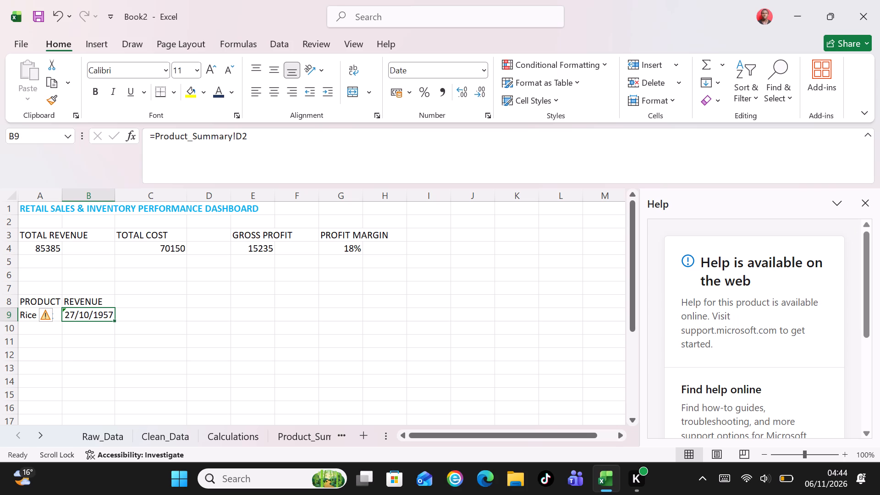
{"action": "left_click", "coordinate": [50, 311]}
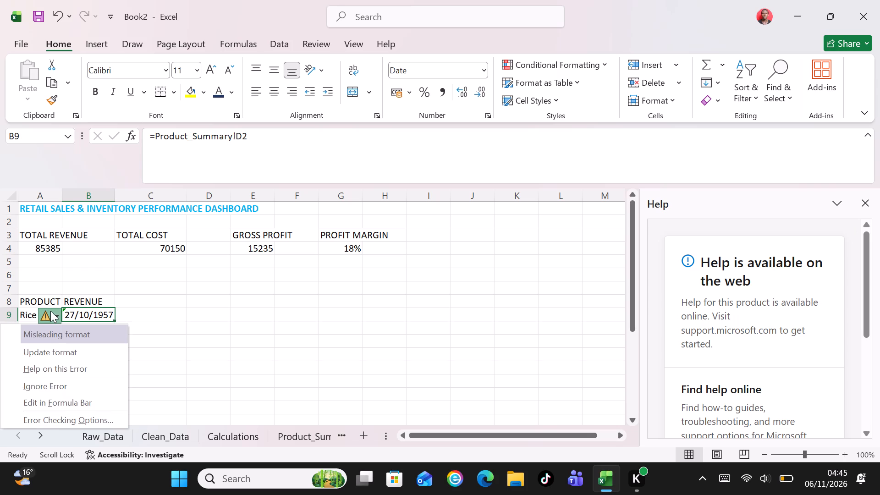
{"action": "left_click", "coordinate": [62, 324]}
{"action": "left_click", "coordinate": [866, 201]}
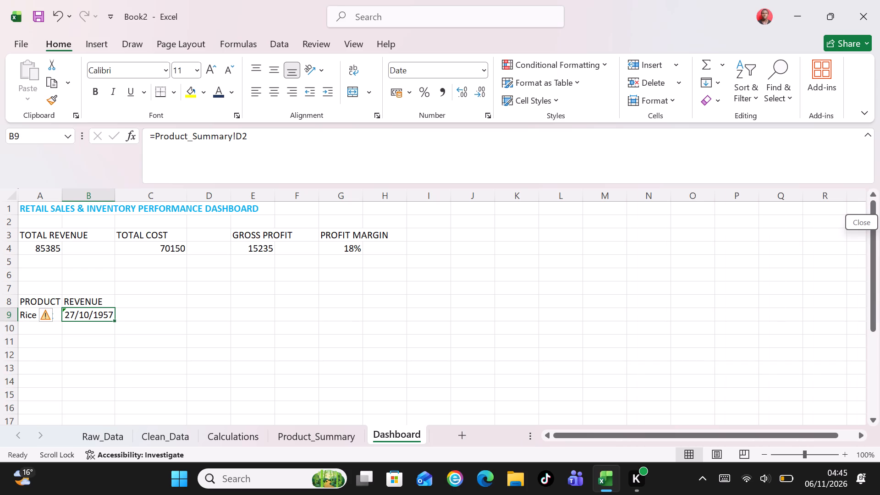
{"action": "left_click", "coordinate": [98, 312]}
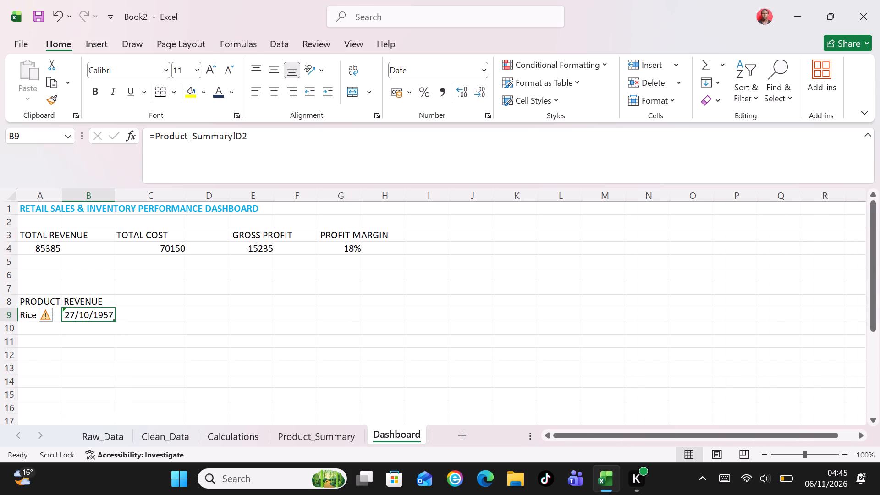
{"action": "left_click", "coordinate": [303, 439]}
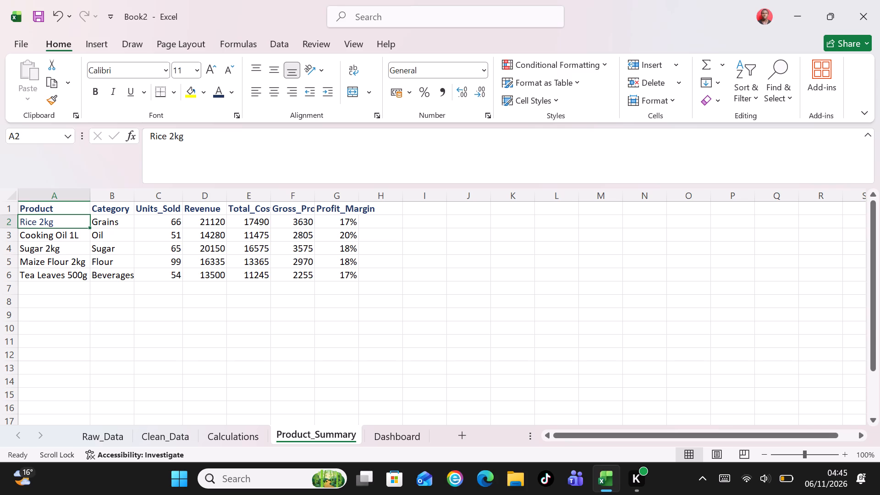
{"action": "left_click", "coordinate": [204, 220]}
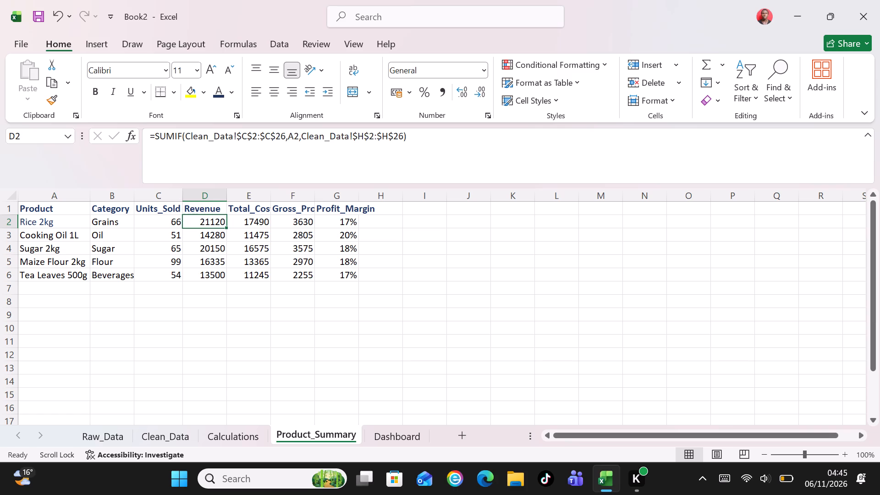
{"action": "left_click", "coordinate": [379, 440]}
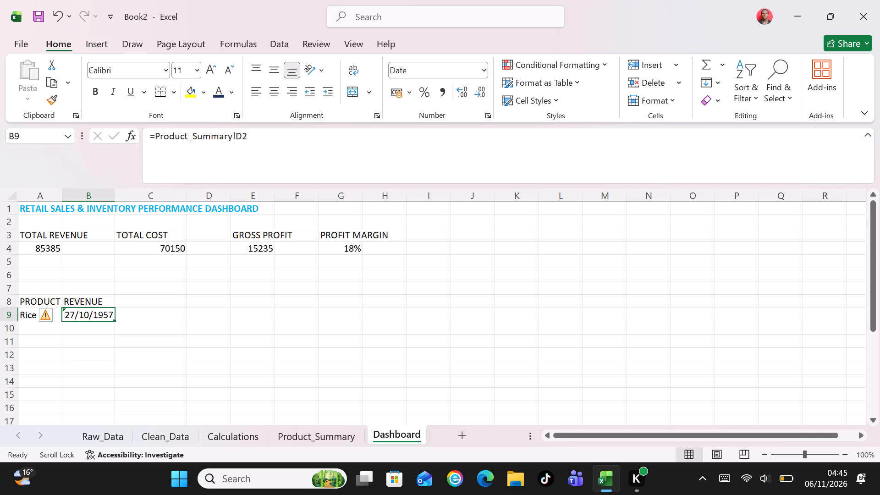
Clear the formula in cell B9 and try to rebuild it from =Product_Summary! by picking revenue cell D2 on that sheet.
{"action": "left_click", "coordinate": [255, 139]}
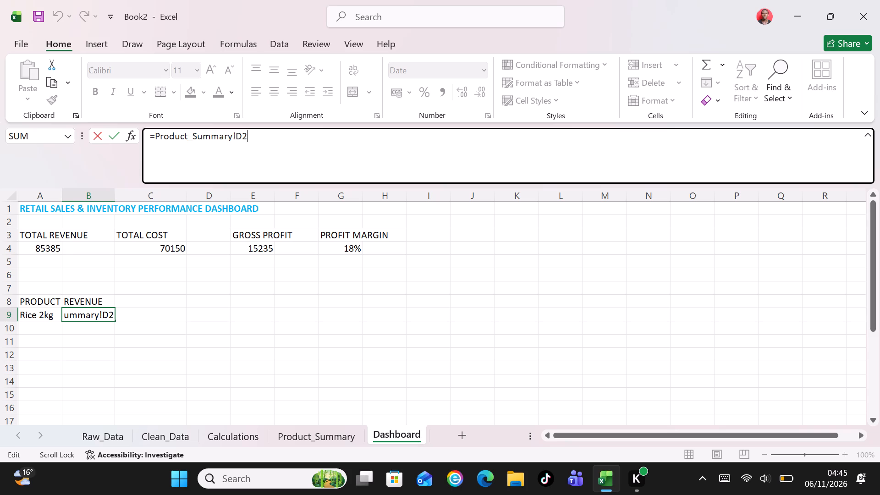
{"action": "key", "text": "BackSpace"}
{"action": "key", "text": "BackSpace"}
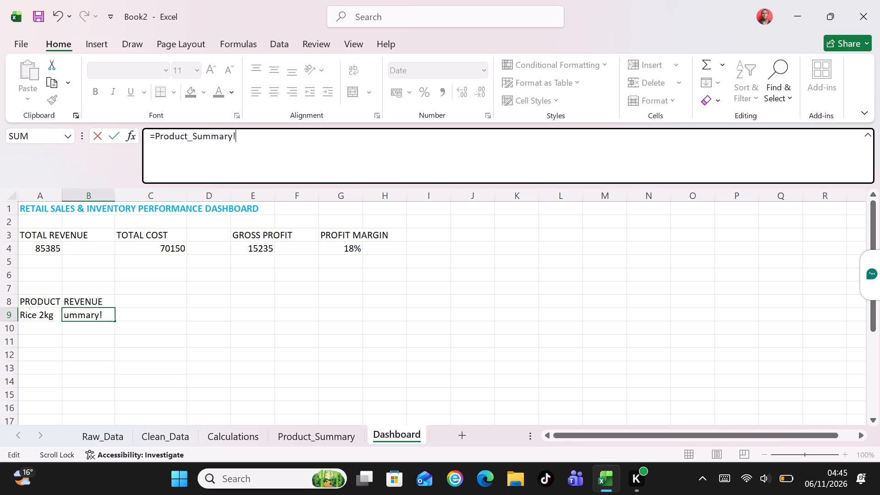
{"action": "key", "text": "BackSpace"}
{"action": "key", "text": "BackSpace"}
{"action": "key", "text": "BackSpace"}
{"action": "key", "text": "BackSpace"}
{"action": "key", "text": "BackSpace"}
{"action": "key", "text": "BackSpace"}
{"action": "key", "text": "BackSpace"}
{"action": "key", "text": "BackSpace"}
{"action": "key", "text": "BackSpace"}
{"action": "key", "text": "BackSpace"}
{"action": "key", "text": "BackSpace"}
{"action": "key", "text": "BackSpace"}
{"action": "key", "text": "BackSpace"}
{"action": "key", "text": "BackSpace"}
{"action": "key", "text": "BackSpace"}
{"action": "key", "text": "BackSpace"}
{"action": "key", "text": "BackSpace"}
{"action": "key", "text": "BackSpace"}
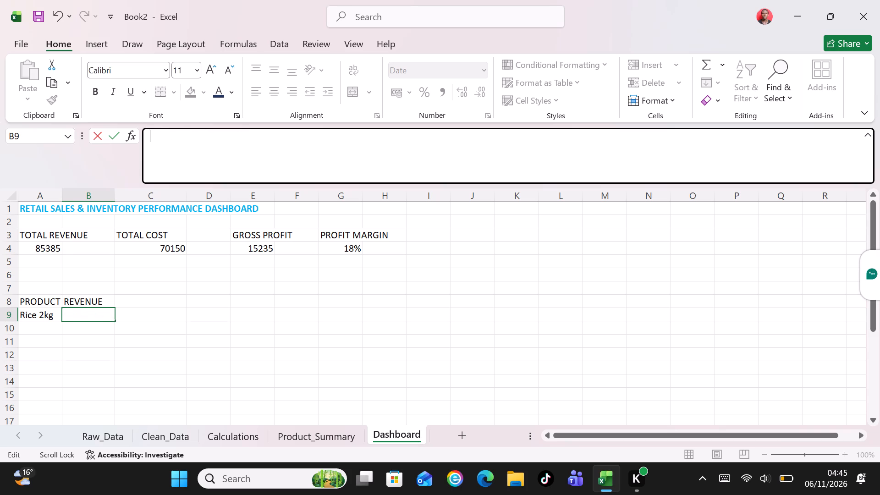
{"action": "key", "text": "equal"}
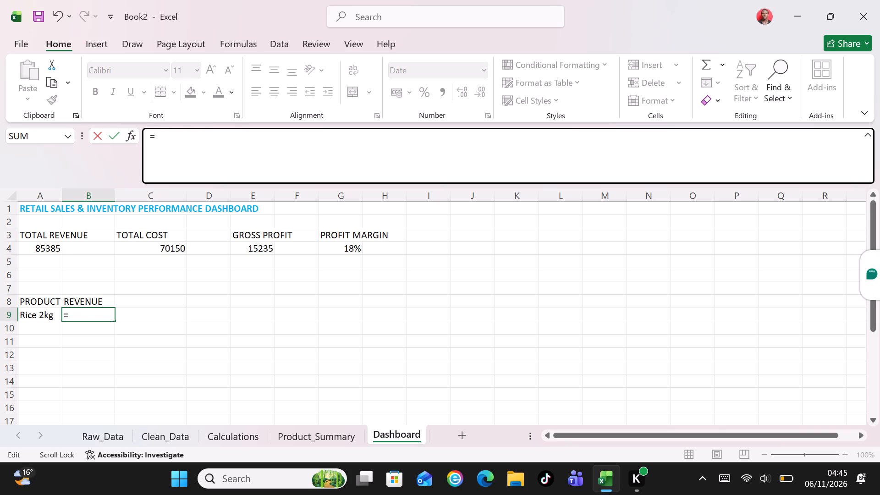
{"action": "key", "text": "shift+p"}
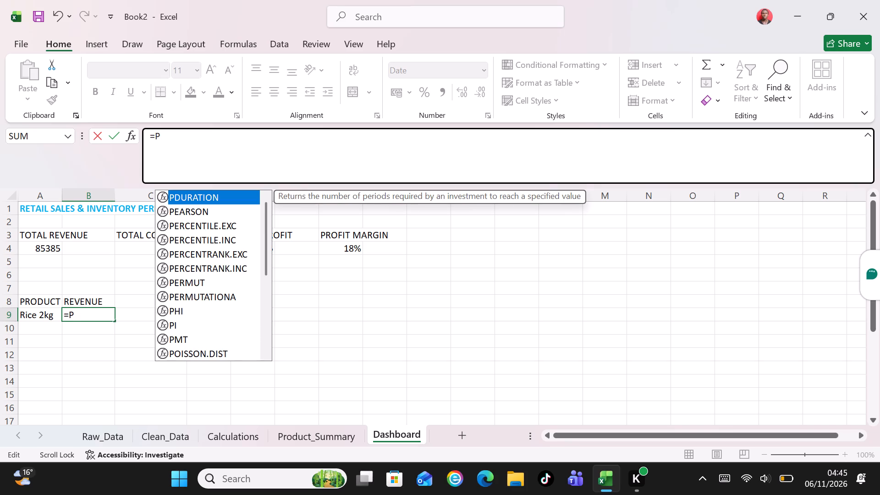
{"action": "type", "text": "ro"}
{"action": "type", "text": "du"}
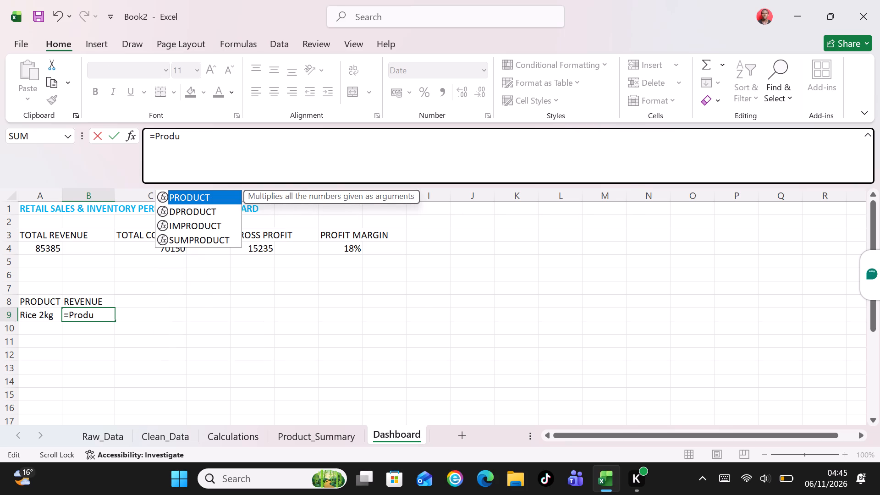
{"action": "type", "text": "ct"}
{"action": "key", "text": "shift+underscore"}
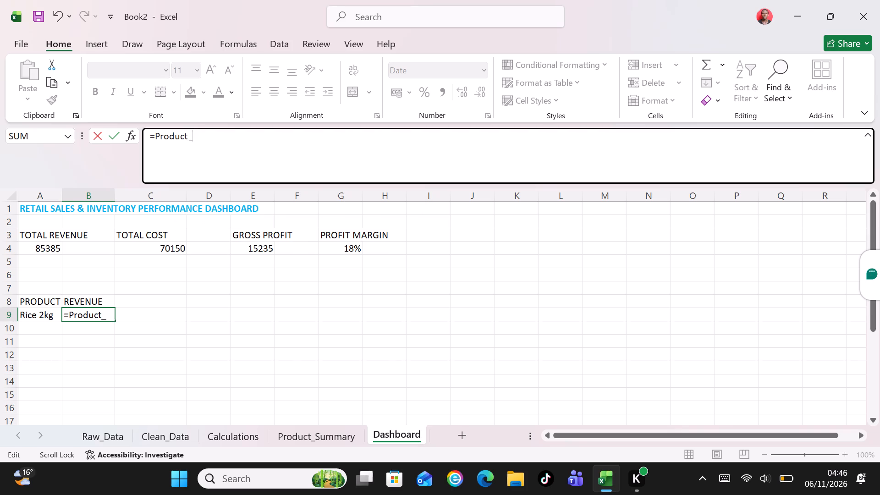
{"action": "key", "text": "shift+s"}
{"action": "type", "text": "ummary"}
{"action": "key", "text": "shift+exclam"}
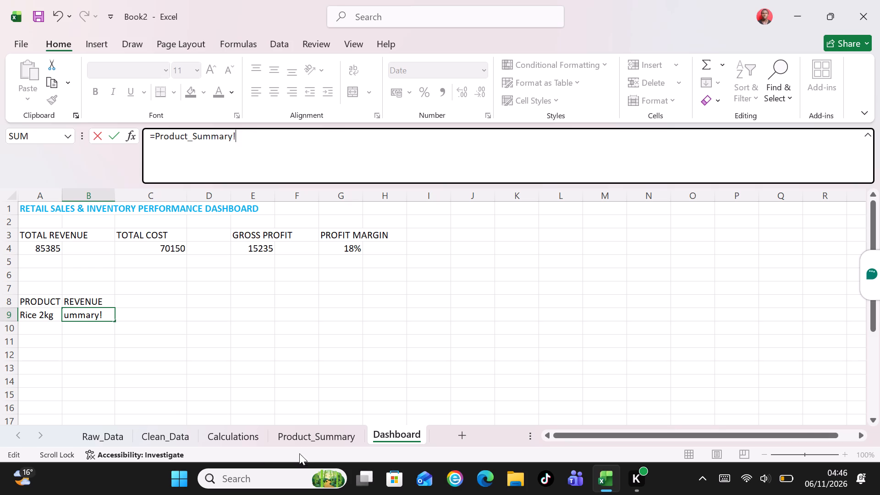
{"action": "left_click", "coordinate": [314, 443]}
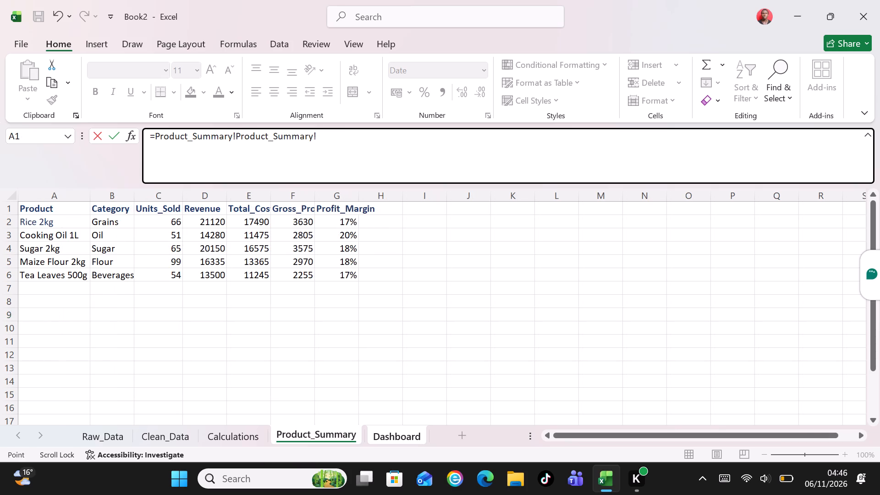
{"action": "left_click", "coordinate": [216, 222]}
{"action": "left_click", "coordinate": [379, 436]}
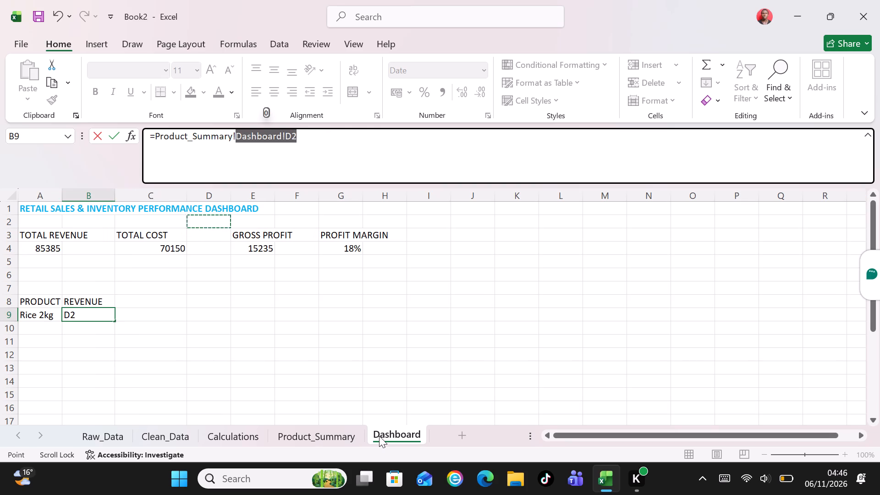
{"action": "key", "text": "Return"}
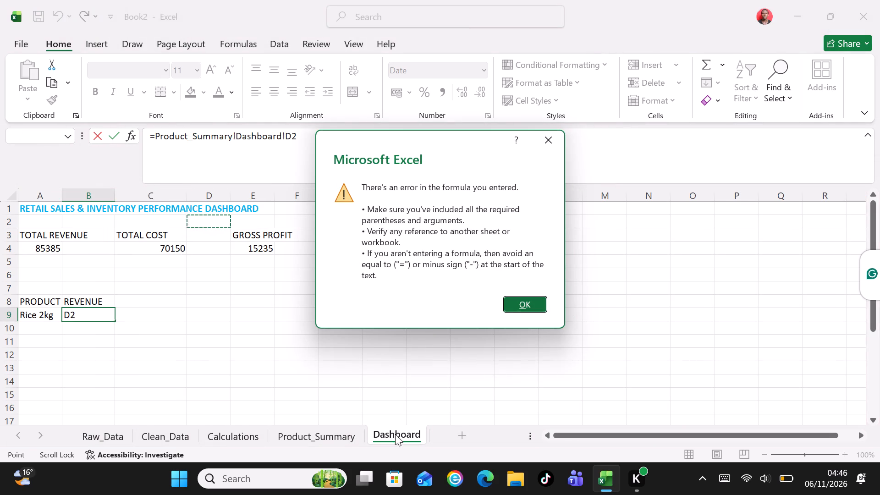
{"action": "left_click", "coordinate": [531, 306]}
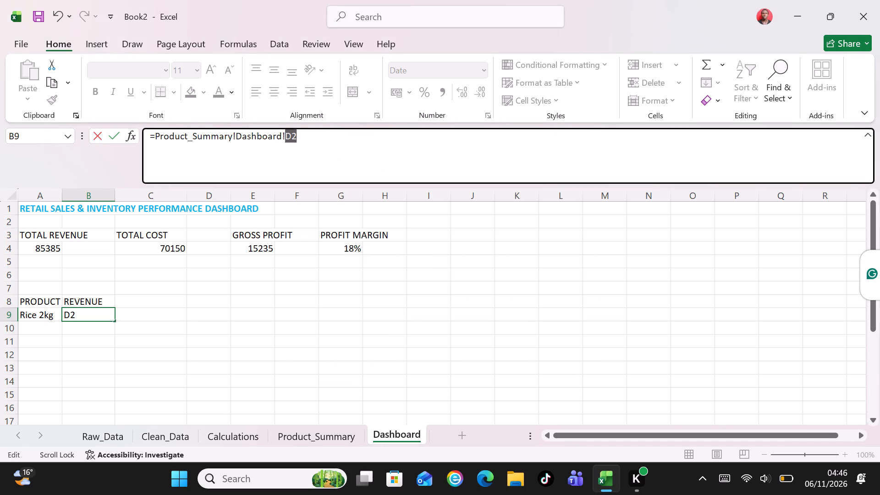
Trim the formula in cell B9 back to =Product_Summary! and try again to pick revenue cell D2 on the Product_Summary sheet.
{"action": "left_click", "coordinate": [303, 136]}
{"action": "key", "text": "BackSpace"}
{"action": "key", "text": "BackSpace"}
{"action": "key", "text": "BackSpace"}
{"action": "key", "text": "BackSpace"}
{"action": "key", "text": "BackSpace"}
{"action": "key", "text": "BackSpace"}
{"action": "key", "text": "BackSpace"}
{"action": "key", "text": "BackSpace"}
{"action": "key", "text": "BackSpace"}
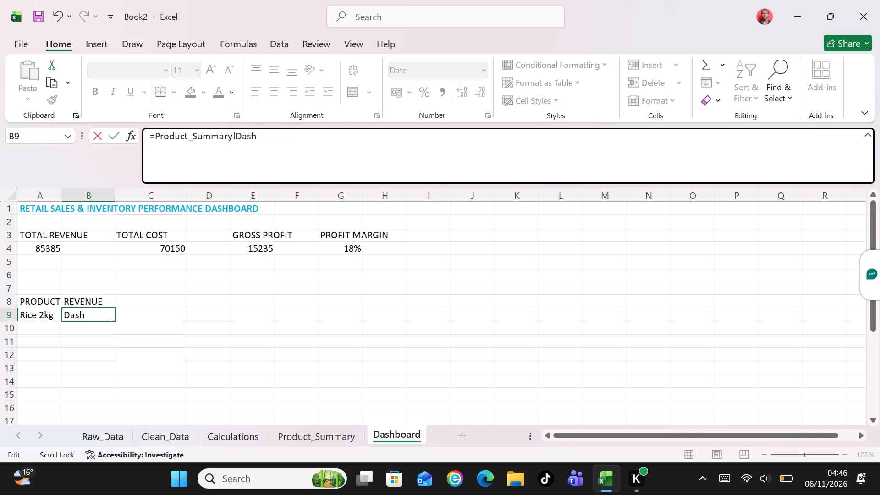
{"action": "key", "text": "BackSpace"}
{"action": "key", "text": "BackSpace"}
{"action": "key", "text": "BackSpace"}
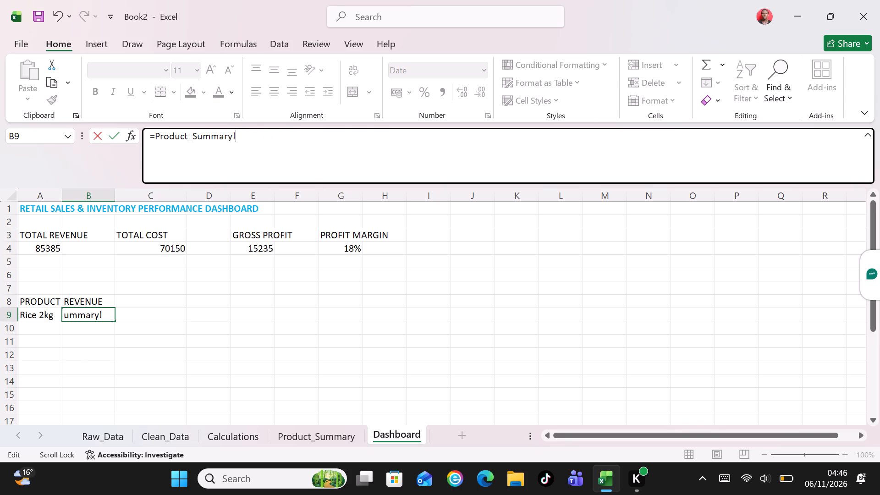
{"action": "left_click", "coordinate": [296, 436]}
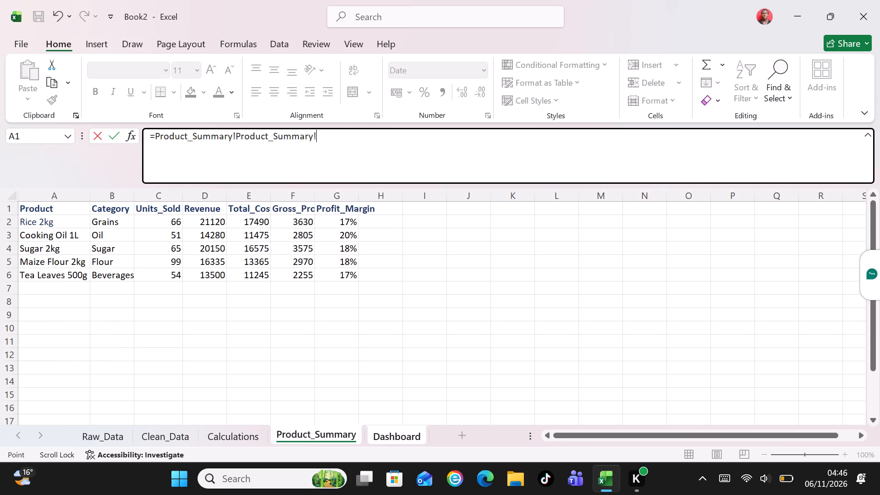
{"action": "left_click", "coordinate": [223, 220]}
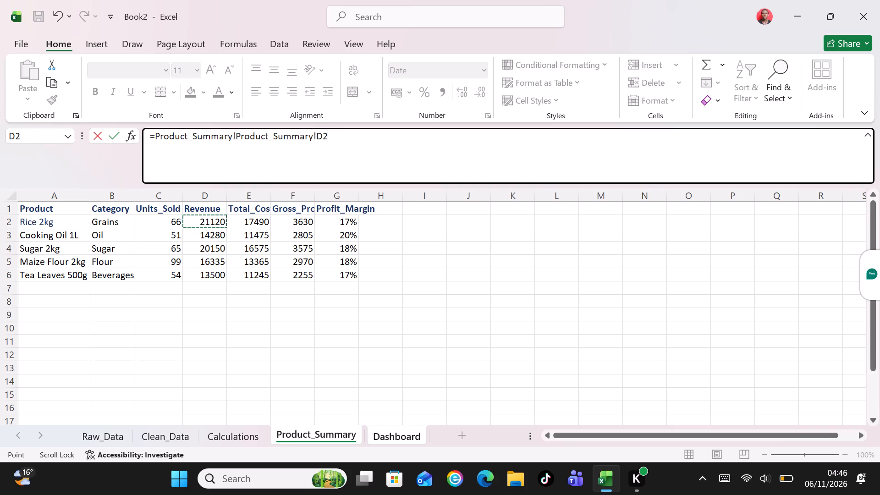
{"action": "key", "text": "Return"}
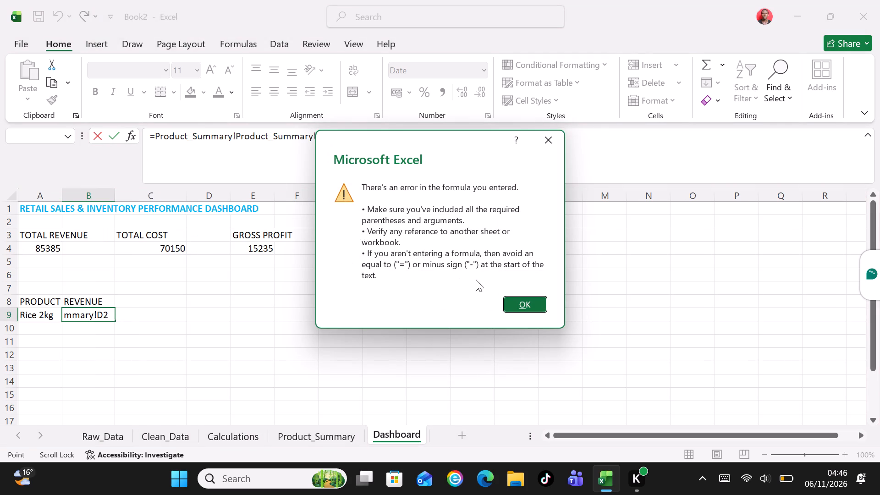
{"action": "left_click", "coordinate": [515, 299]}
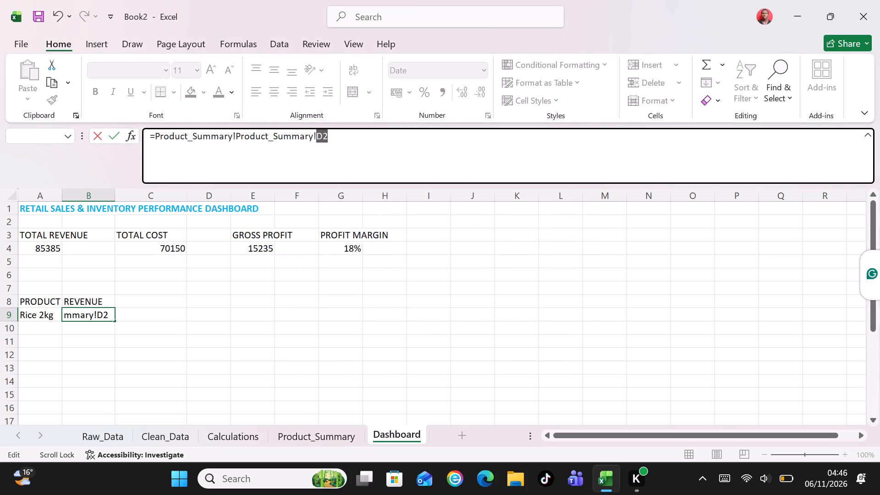
Clear the entire faulty formula from cell B9 and link the cell to the Rice 2kg revenue with =Product_Summary!D2.
{"action": "left_click", "coordinate": [43, 318]}
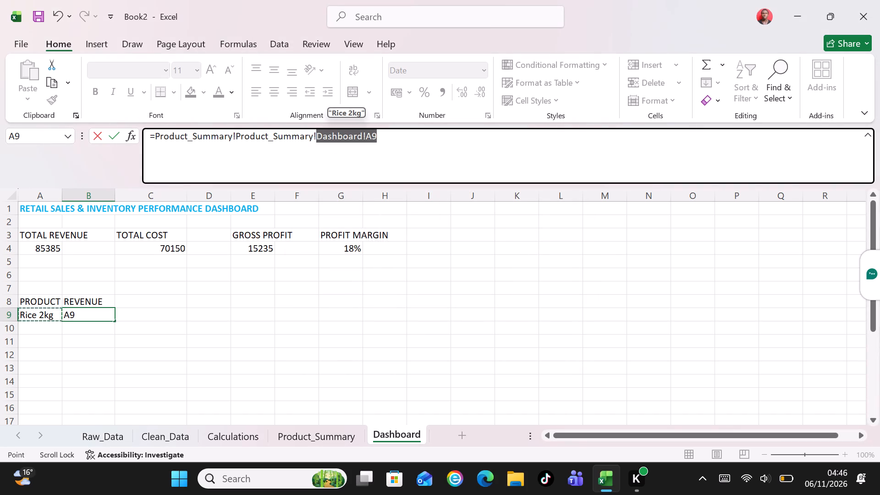
{"action": "left_click", "coordinate": [101, 316]}
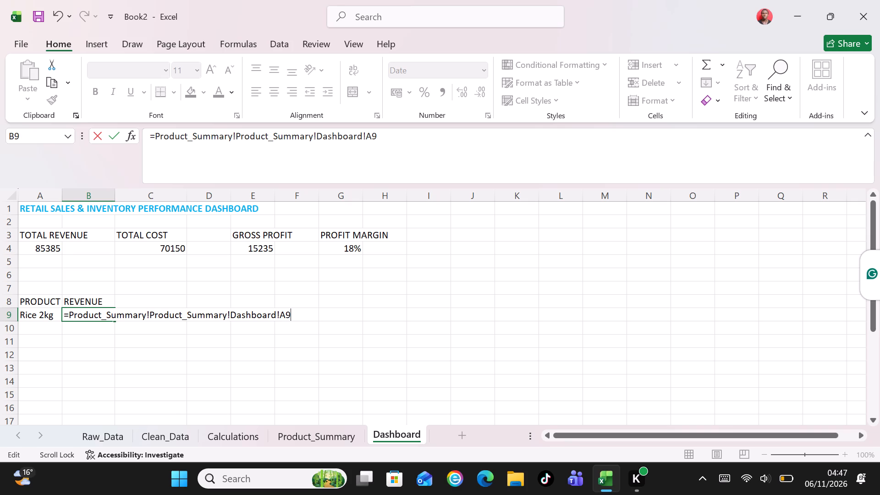
{"action": "key", "text": "BackSpace"}
{"action": "key", "text": "BackSpace"}
{"action": "key", "text": "BackSpace"}
{"action": "key", "text": "BackSpace"}
{"action": "key", "text": "BackSpace"}
{"action": "key", "text": "BackSpace"}
{"action": "key", "text": "BackSpace"}
{"action": "key", "text": "BackSpace"}
{"action": "key", "text": "BackSpace"}
{"action": "key", "text": "BackSpace"}
{"action": "key", "text": "BackSpace"}
{"action": "key", "text": "BackSpace"}
{"action": "key", "text": "BackSpace"}
{"action": "key", "text": "BackSpace"}
{"action": "key", "text": "BackSpace"}
{"action": "key", "text": "BackSpace"}
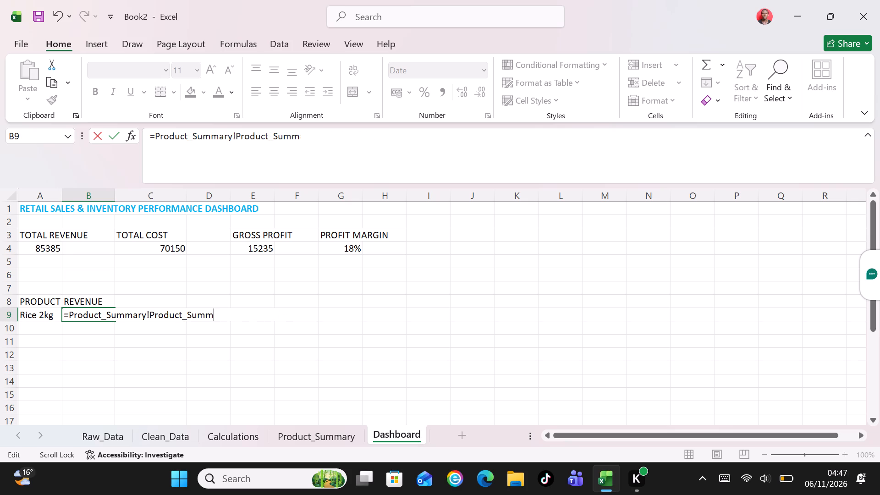
{"action": "key", "text": "BackSpace"}
{"action": "key", "text": "BackSpace"}
{"action": "key", "text": "BackSpace"}
{"action": "key", "text": "BackSpace"}
{"action": "key", "text": "BackSpace"}
{"action": "key", "text": "BackSpace"}
{"action": "key", "text": "BackSpace"}
{"action": "key", "text": "BackSpace"}
{"action": "key", "text": "BackSpace"}
{"action": "key", "text": "BackSpace"}
{"action": "key", "text": "BackSpace"}
{"action": "key", "text": "BackSpace"}
{"action": "key", "text": "BackSpace"}
{"action": "key", "text": "BackSpace"}
{"action": "key", "text": "BackSpace"}
{"action": "key", "text": "BackSpace"}
{"action": "key", "text": "BackSpace"}
{"action": "key", "text": "BackSpace"}
{"action": "key", "text": "BackSpace"}
{"action": "key", "text": "BackSpace"}
{"action": "key", "text": "BackSpace"}
{"action": "key", "text": "BackSpace"}
{"action": "key", "text": "BackSpace"}
{"action": "key", "text": "BackSpace"}
{"action": "key", "text": "BackSpace"}
{"action": "key", "text": "BackSpace"}
{"action": "key", "text": "BackSpace"}
{"action": "key", "text": "BackSpace"}
{"action": "key", "text": "BackSpace"}
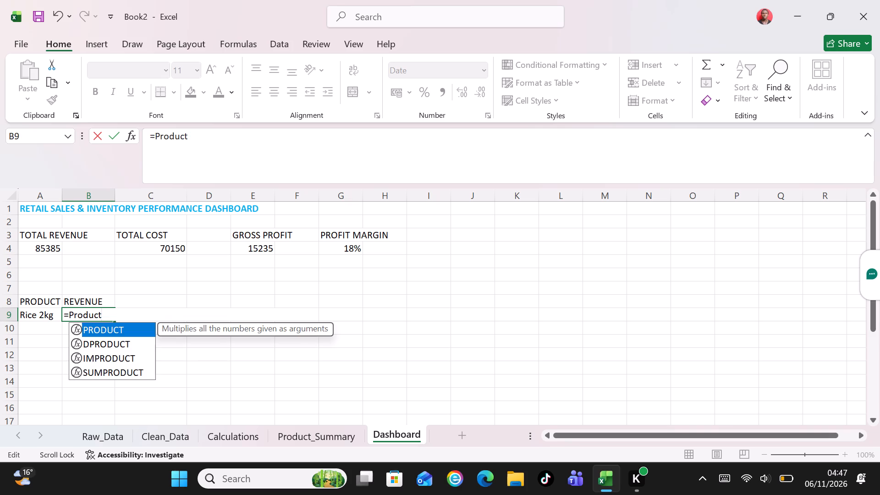
{"action": "key", "text": "BackSpace"}
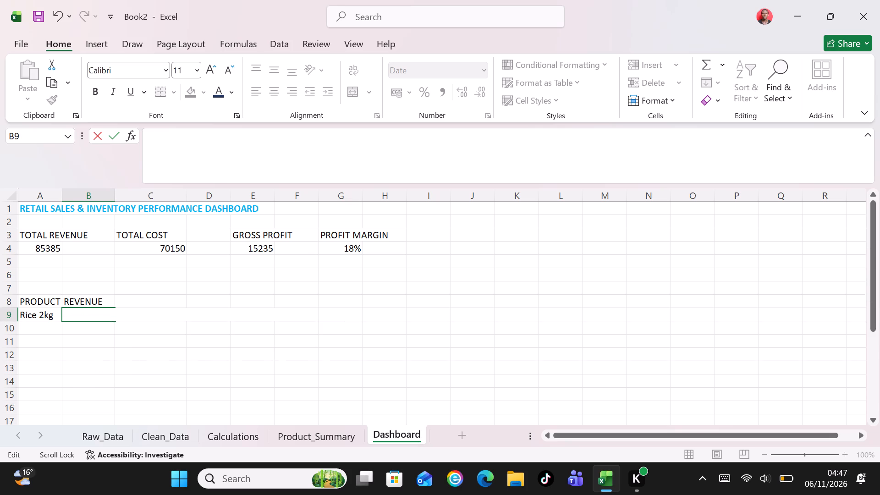
{"action": "key", "text": "equal"}
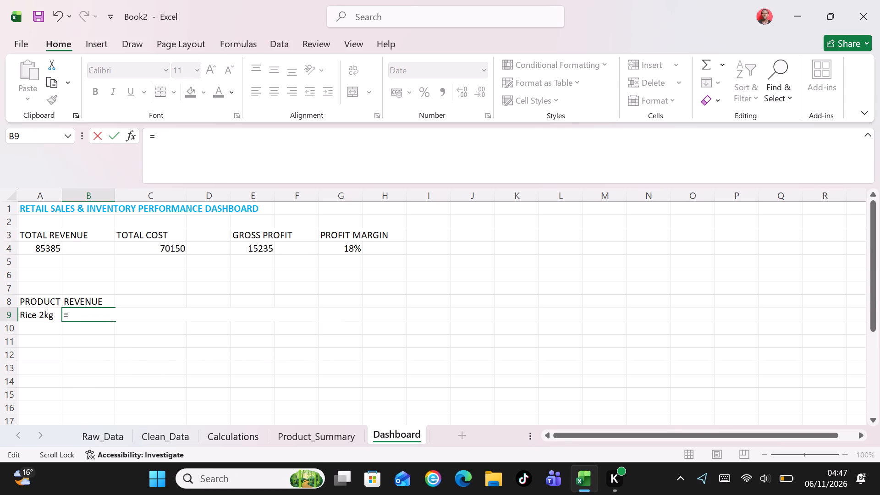
{"action": "left_click", "coordinate": [319, 432]}
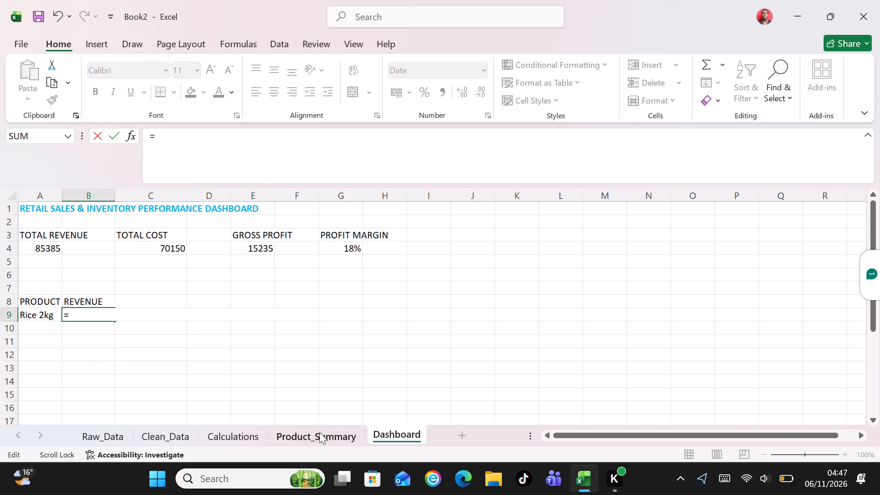
{"action": "left_click", "coordinate": [207, 222]}
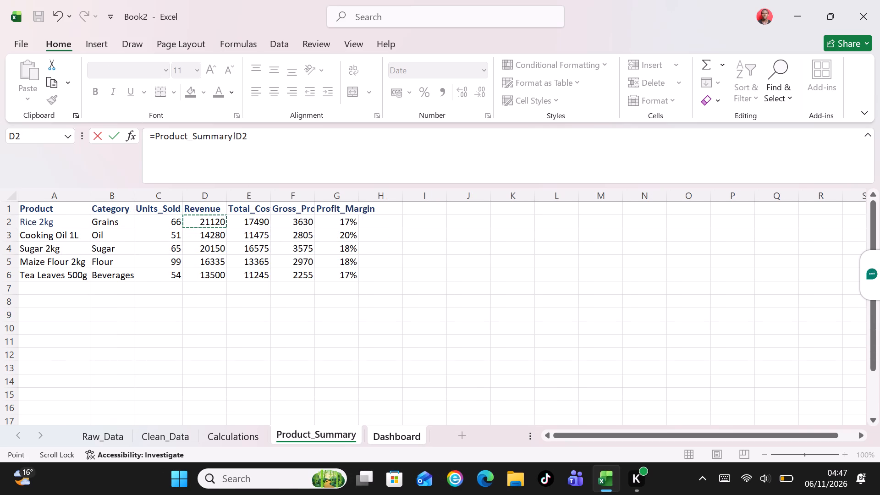
{"action": "key", "text": "Return"}
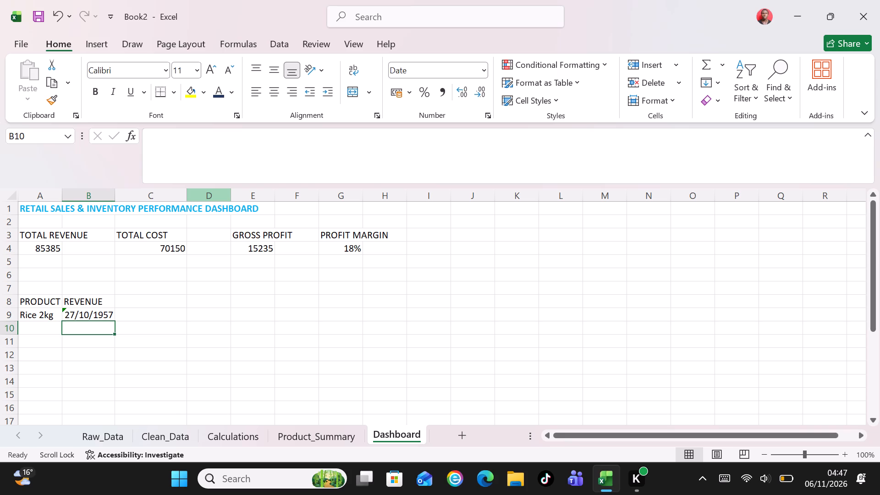
Select the Rice 2kg revenue cell B9.
{"action": "left_click", "coordinate": [77, 314]}
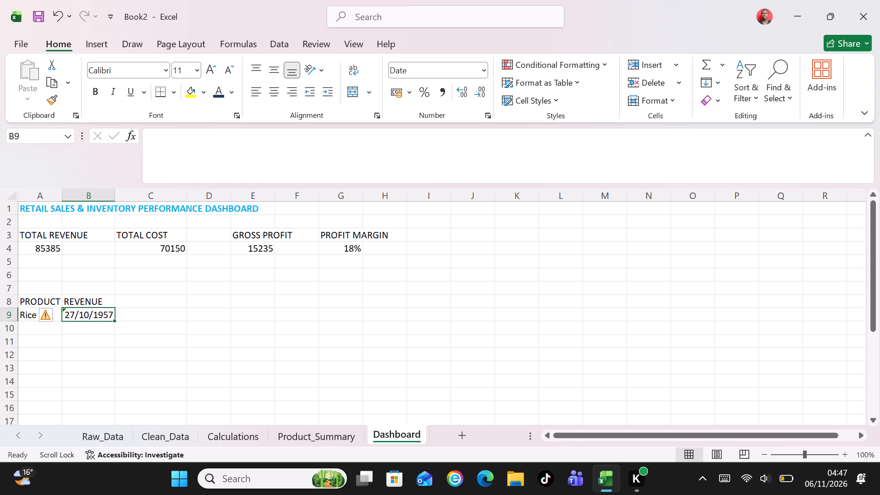
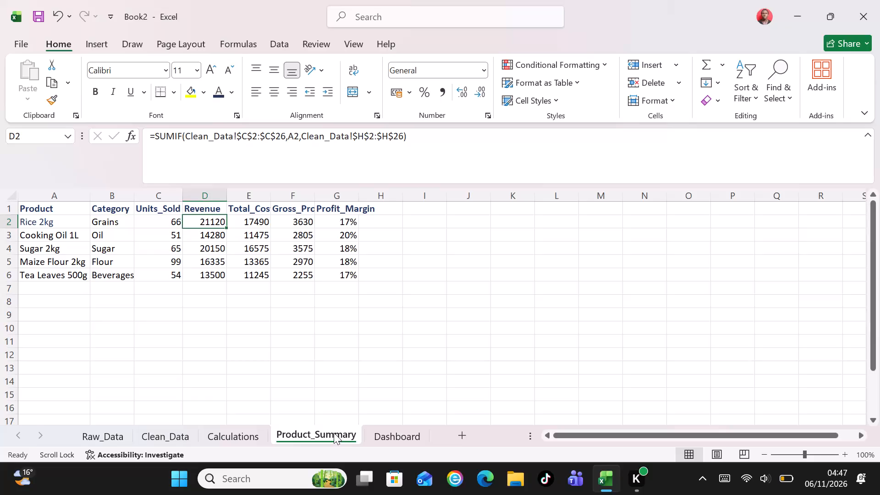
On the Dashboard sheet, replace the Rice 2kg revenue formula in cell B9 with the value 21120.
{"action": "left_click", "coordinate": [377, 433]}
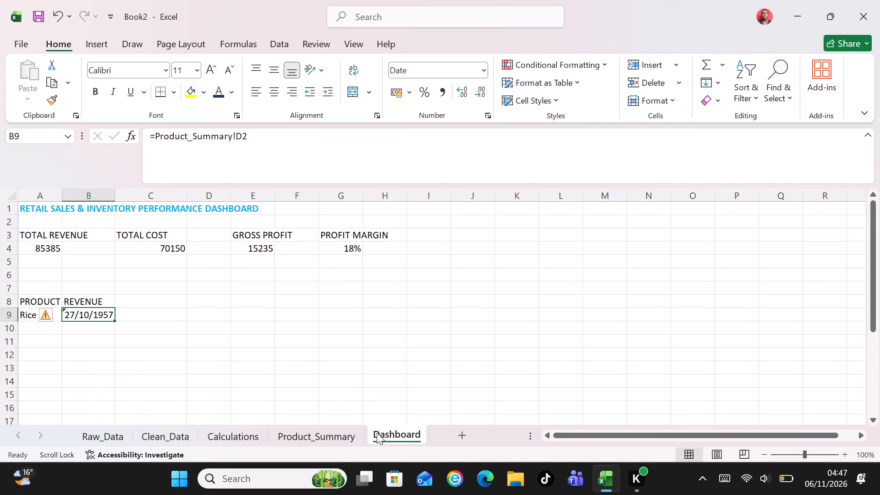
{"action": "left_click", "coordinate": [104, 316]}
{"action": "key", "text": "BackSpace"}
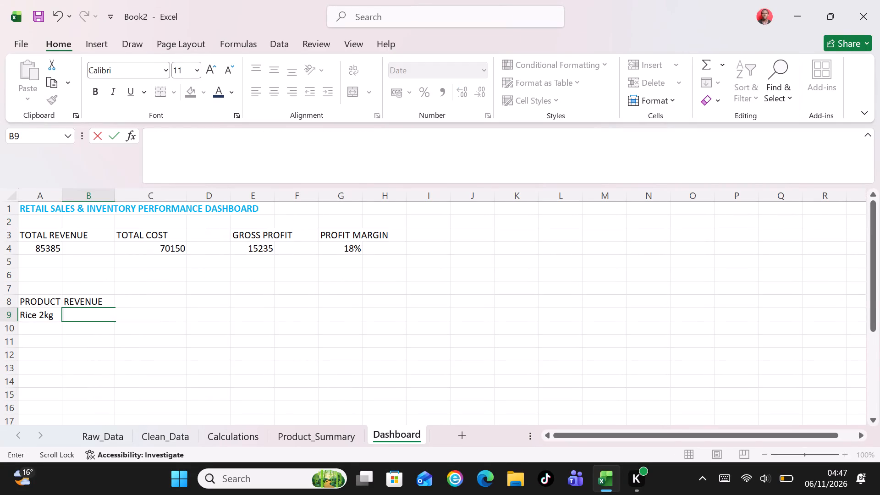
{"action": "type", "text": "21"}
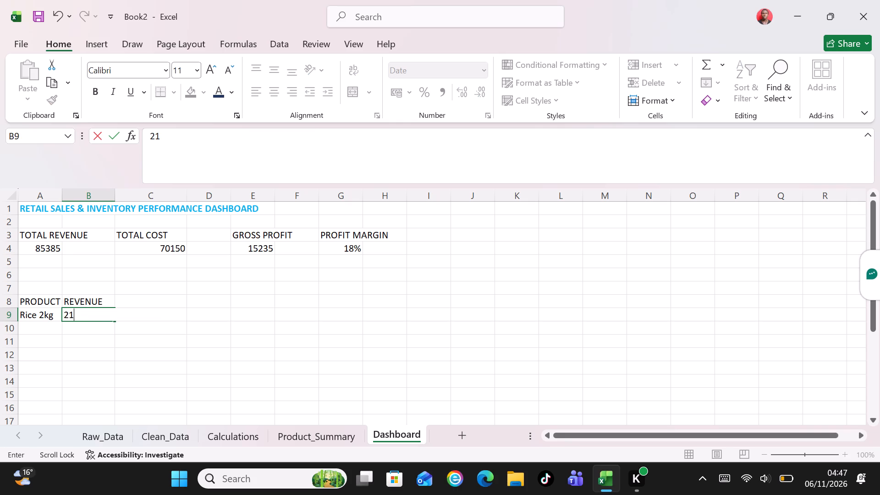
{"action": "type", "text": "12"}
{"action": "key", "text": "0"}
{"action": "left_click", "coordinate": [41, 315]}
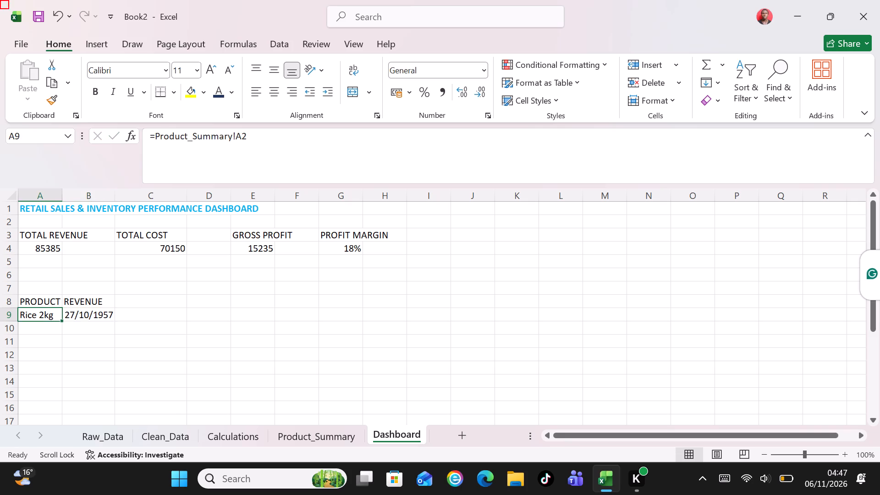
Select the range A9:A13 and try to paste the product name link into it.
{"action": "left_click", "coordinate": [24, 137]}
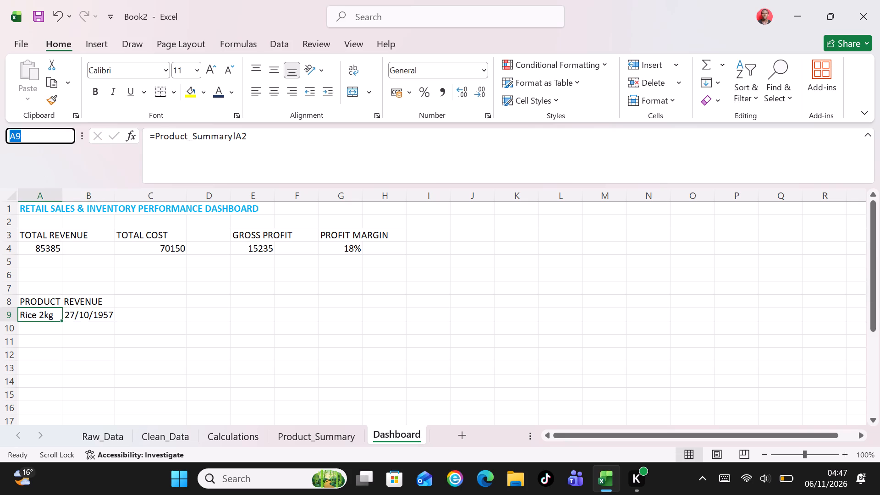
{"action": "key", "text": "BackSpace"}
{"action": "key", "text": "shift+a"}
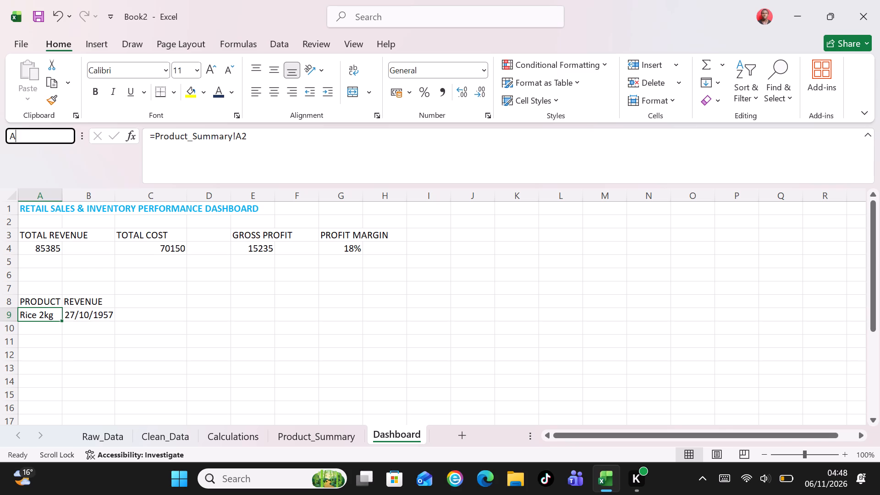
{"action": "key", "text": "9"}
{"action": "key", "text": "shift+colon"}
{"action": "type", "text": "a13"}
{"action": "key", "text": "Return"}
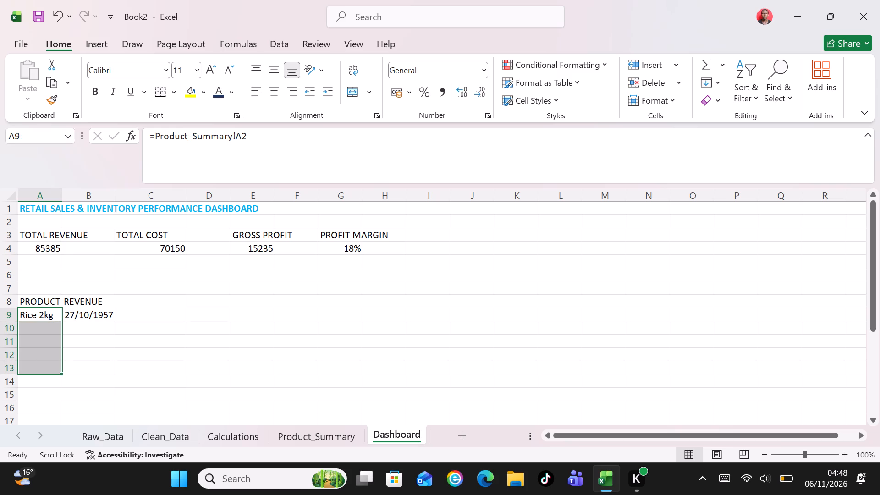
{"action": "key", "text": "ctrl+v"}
Copy the Rice 2kg product link from cell A9 and paste it into the range A10:A13.
{"action": "left_click", "coordinate": [40, 312]}
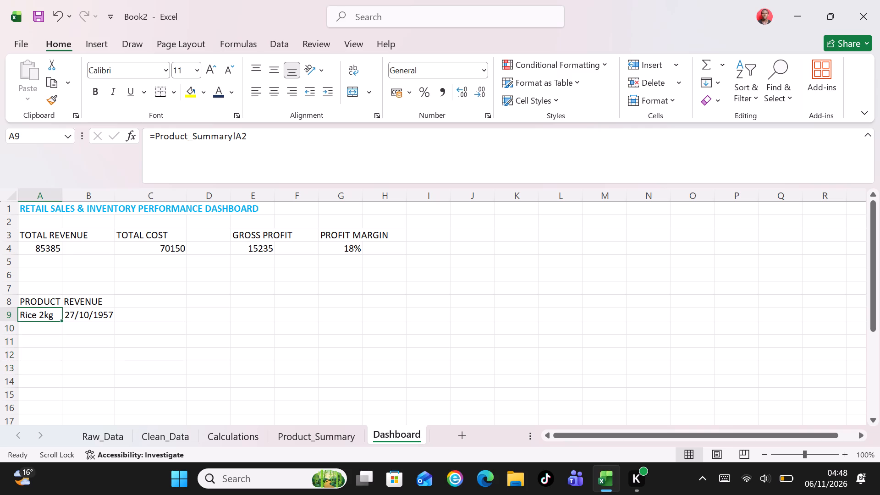
{"action": "key", "text": "ctrl+c"}
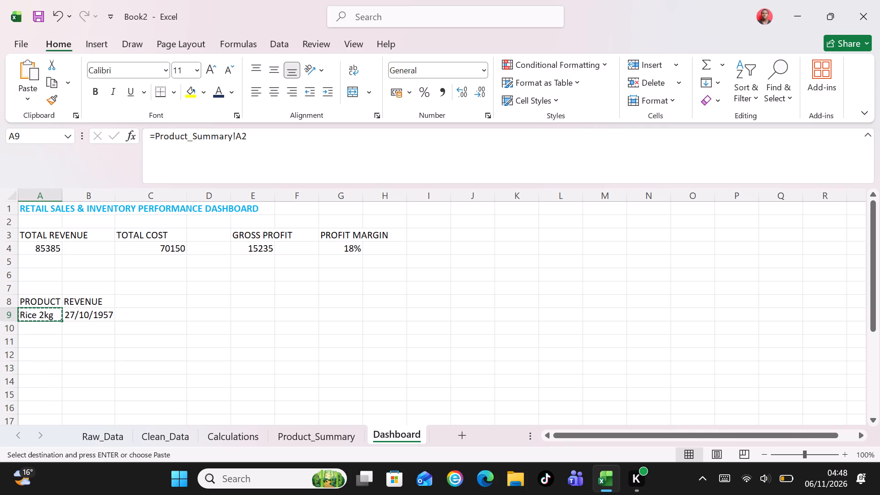
{"action": "left_click", "coordinate": [31, 137]}
{"action": "key", "text": "BackSpace"}
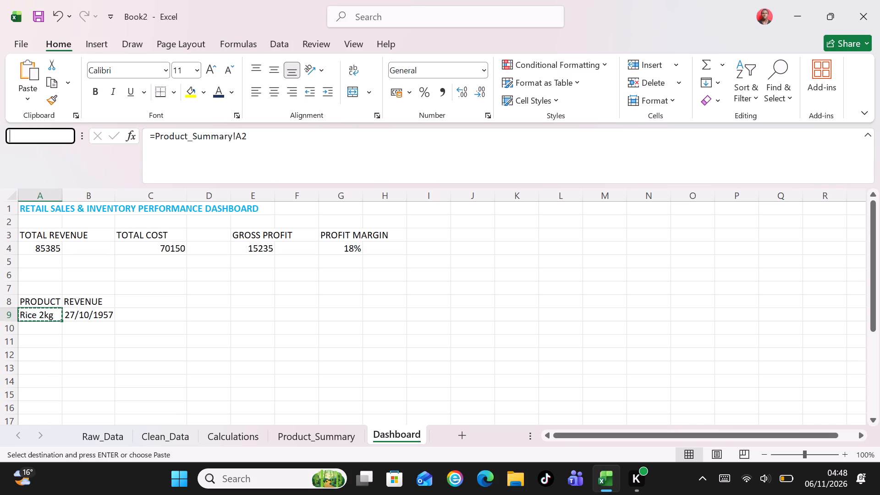
{"action": "key", "text": "a"}
{"action": "key", "text": "BackSpace"}
{"action": "type", "text": "A1"}
{"action": "key", "text": "0"}
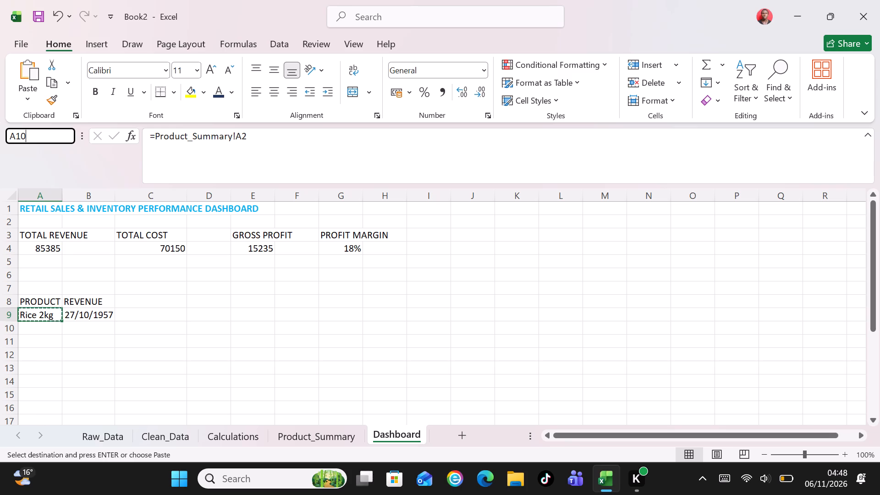
{"action": "key", "text": "shift+colon"}
{"action": "type", "text": "A13"}
{"action": "key", "text": "Return"}
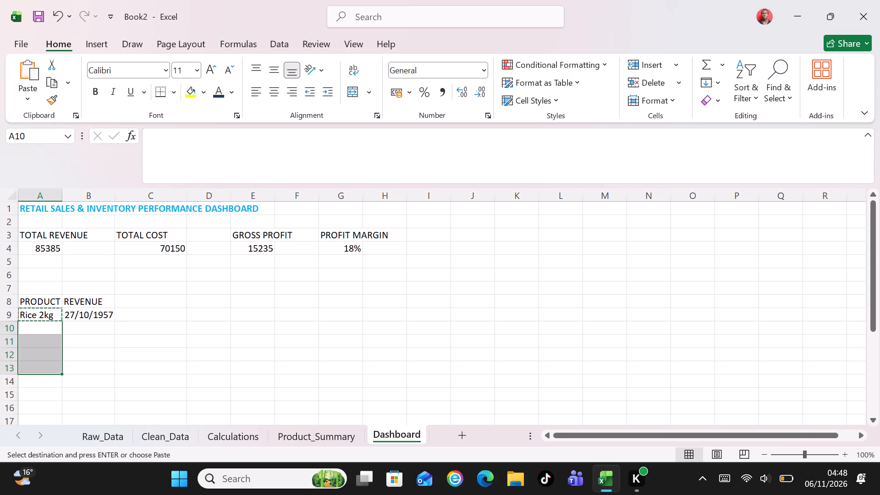
{"action": "key", "text": "ctrl+v"}
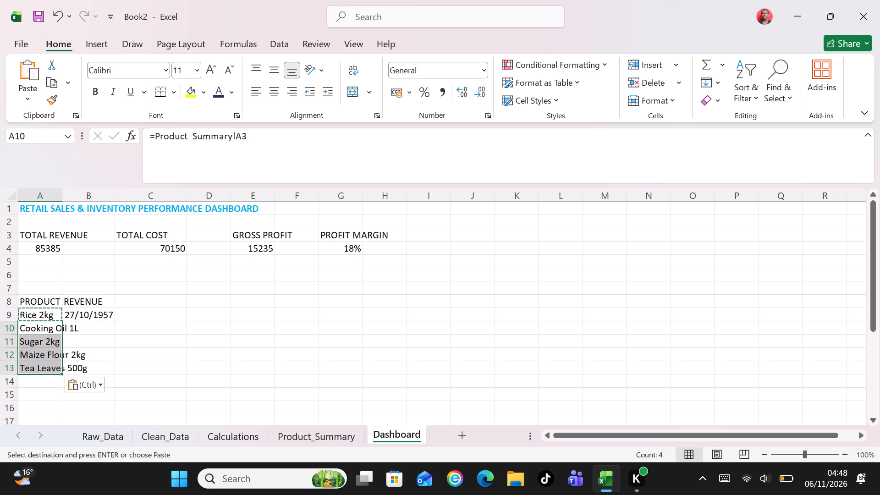
Auto-fit the width of column A to its contents.
{"action": "double_click", "coordinate": [64, 198]}
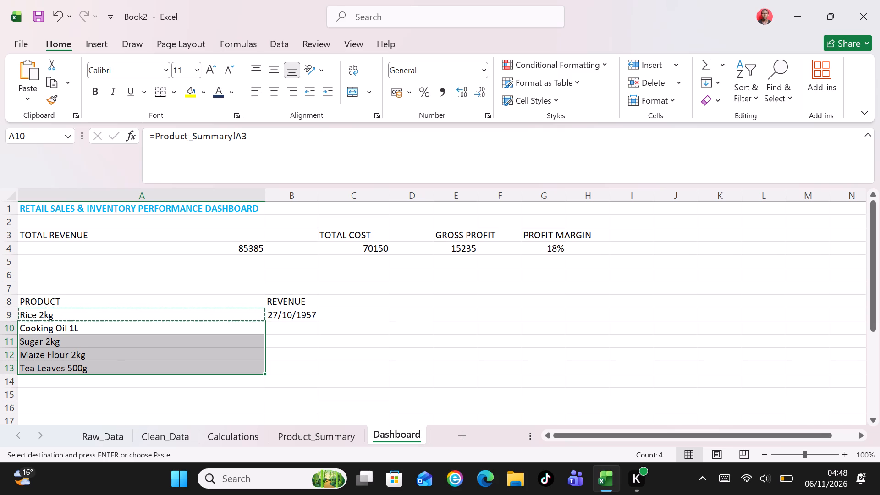
Clear the Rice 2kg revenue entry from cell B9, leave no stray equals sign, and reselect the empty cell.
{"action": "left_click", "coordinate": [296, 323]}
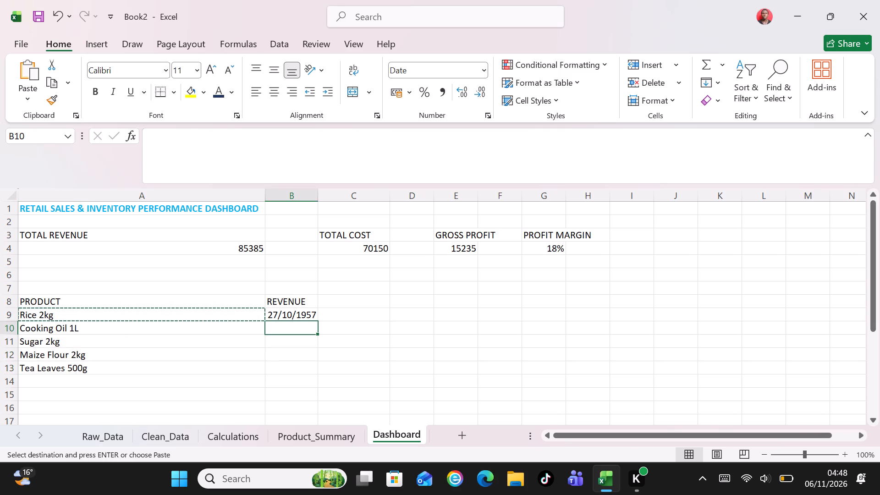
{"action": "left_click", "coordinate": [293, 316]}
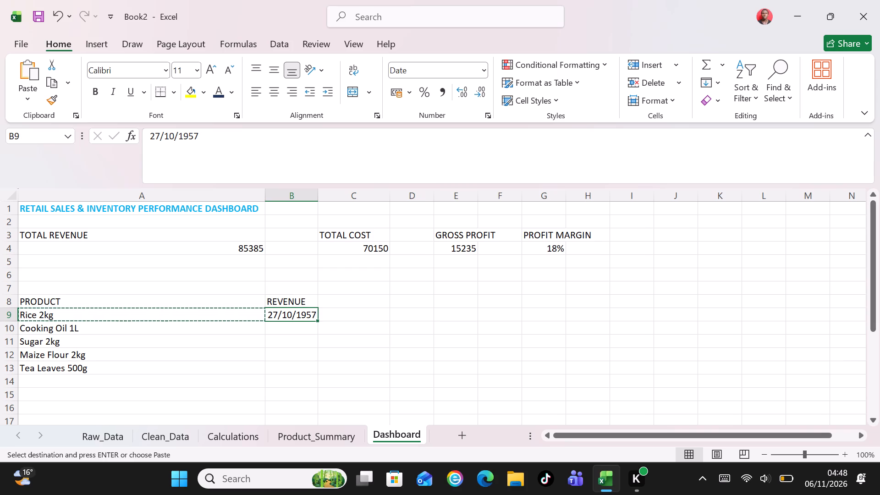
{"action": "key", "text": "BackSpace"}
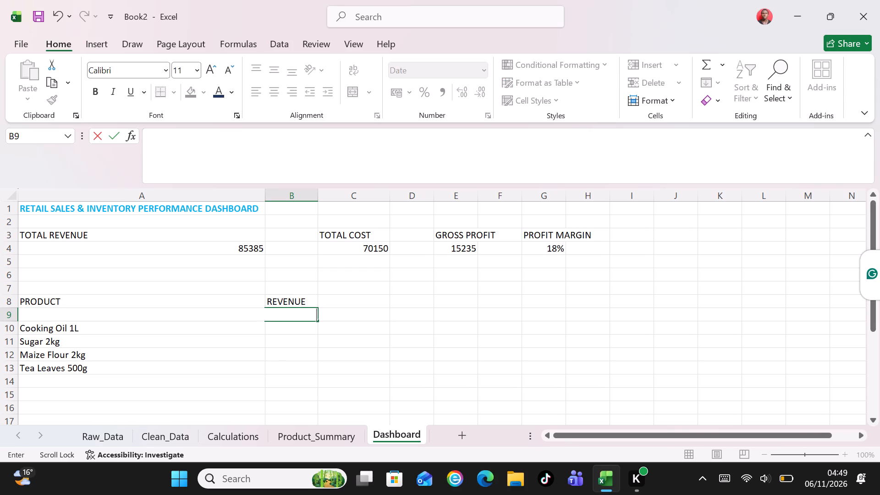
{"action": "left_click", "coordinate": [64, 314]}
{"action": "key", "text": "equal"}
{"action": "key", "text": "BackSpace"}
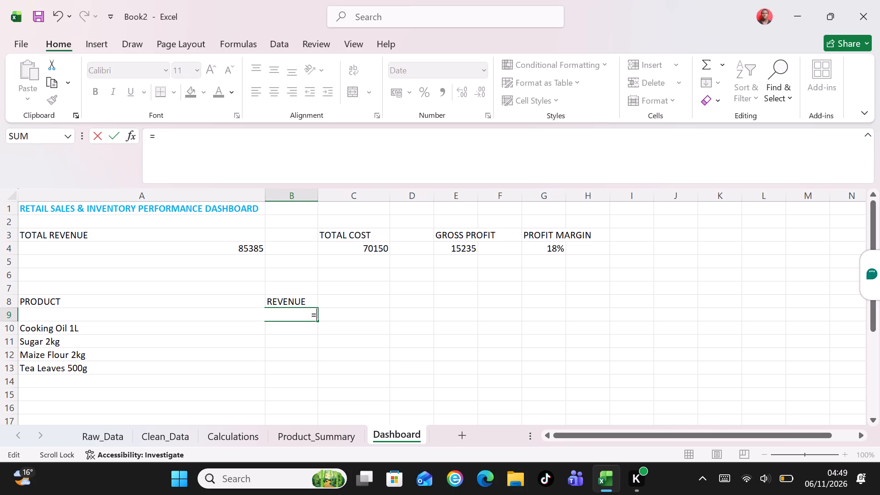
{"action": "left_click", "coordinate": [46, 320]}
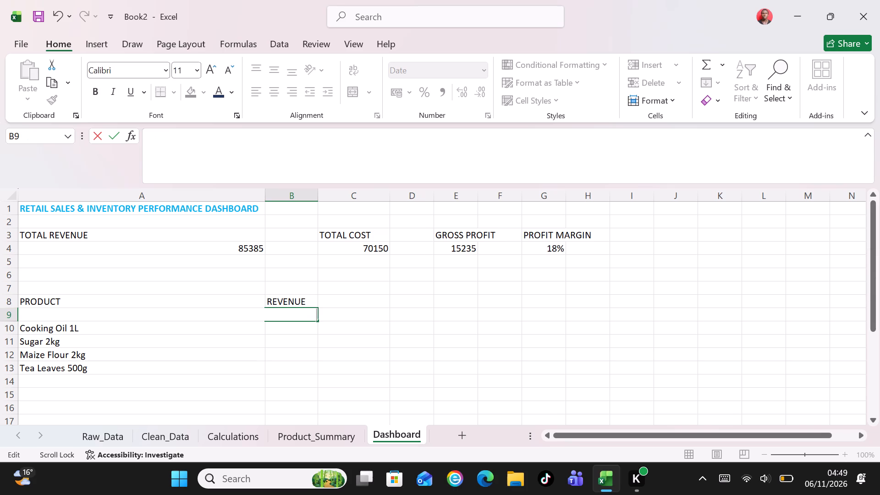
{"action": "left_click", "coordinate": [44, 312]}
{"action": "double_click", "coordinate": [44, 312]}
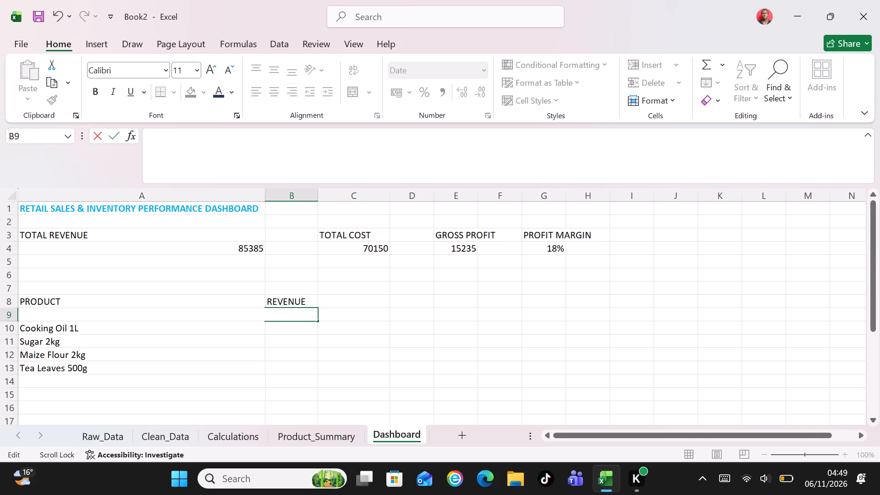
{"action": "double_click", "coordinate": [44, 312]}
{"action": "key", "text": "equal"}
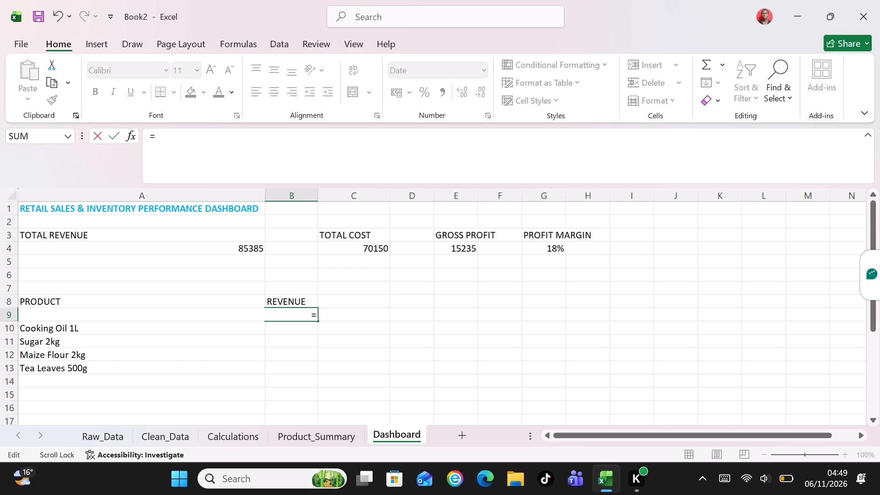
{"action": "key", "text": "BackSpace"}
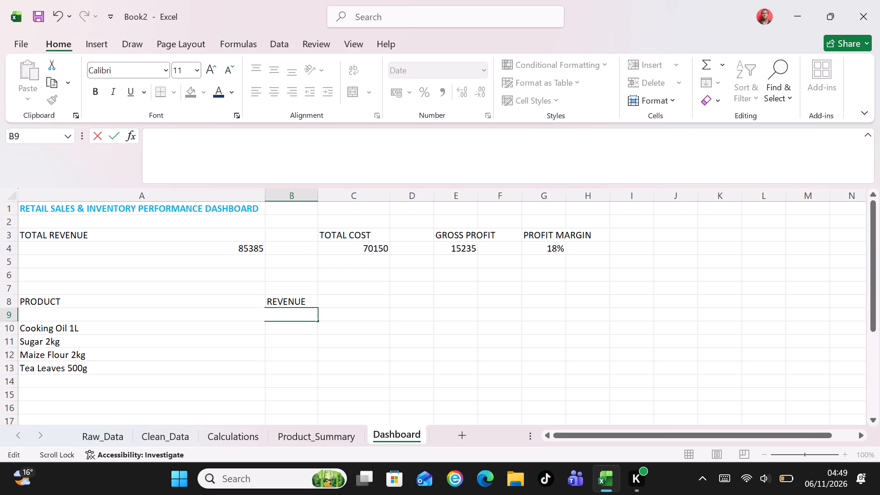
{"action": "left_click", "coordinate": [32, 313]}
{"action": "key", "text": "shift+Tab"}
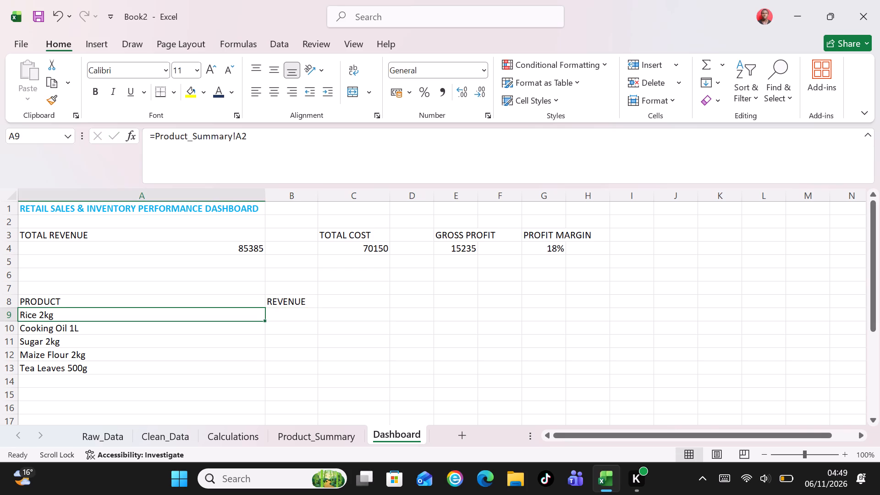
{"action": "left_click", "coordinate": [291, 321]}
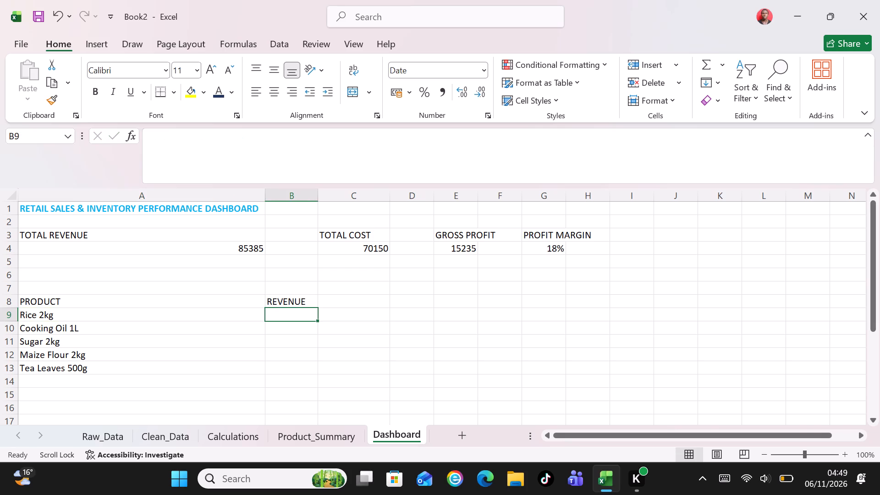